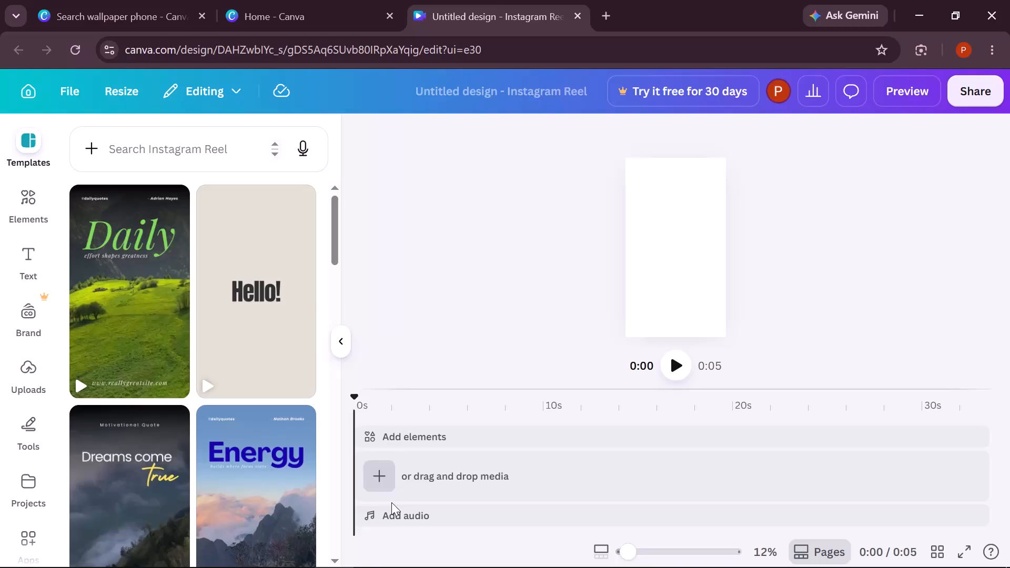
Apply the "Hello!" page of the Cream and Black Minimalist Communication Instagram Reel template to the blank design and play it.
{"action": "left_click", "coordinate": [221, 305]}
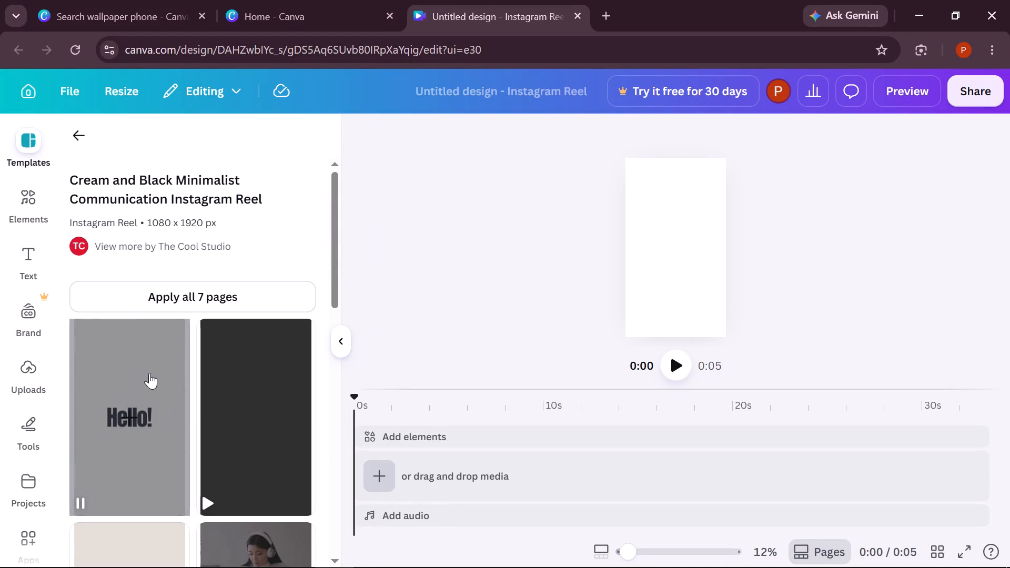
{"action": "left_click", "coordinate": [149, 373]}
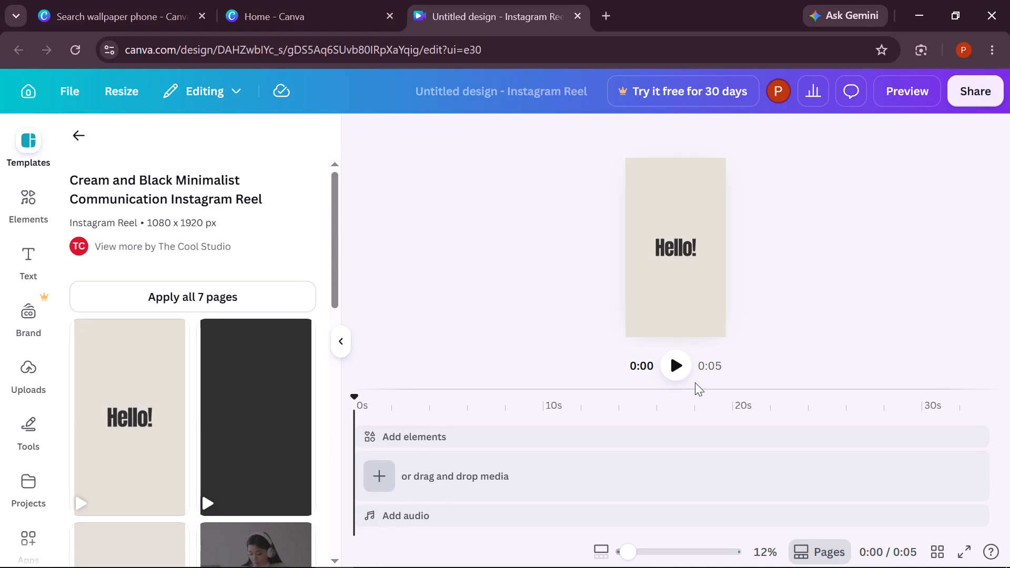
{"action": "left_click", "coordinate": [679, 370]}
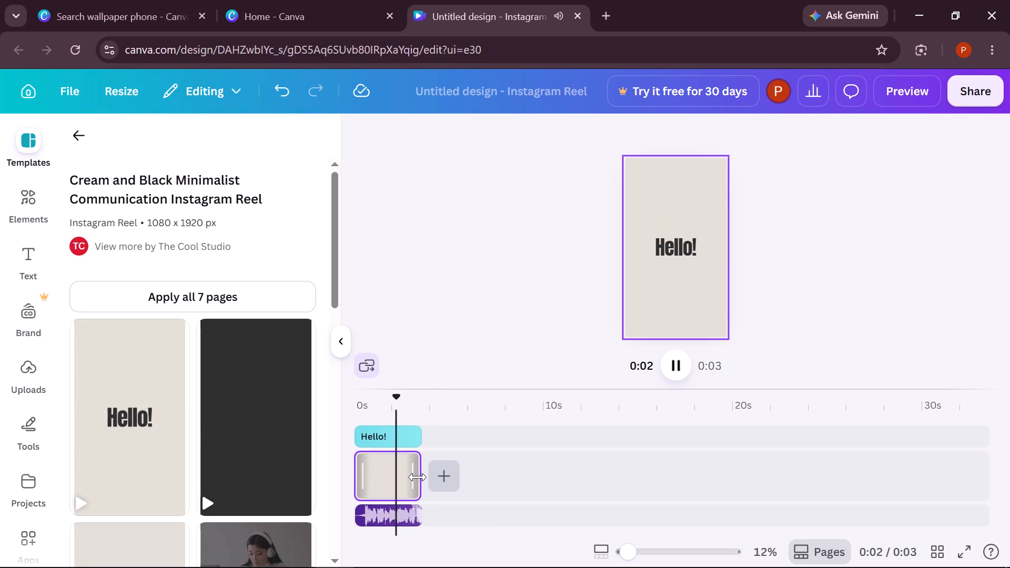
Extend the "Hello!" page's background clip on the timeline to about 13.3 s and play the reel from near its start.
{"action": "left_click_drag", "start_coordinate": [418, 477], "coordinate": [602, 472]}
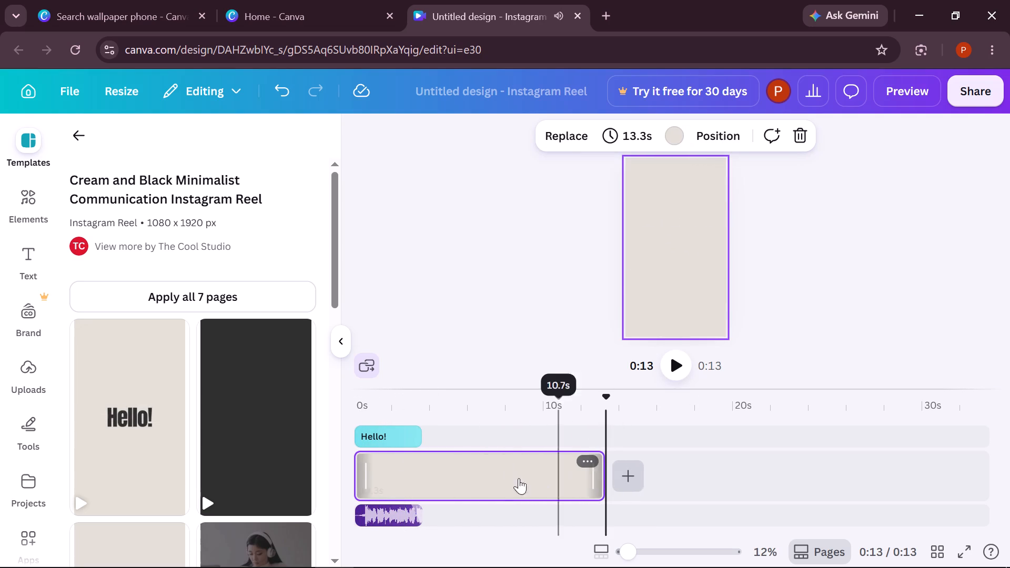
{"action": "left_click", "coordinate": [368, 477]}
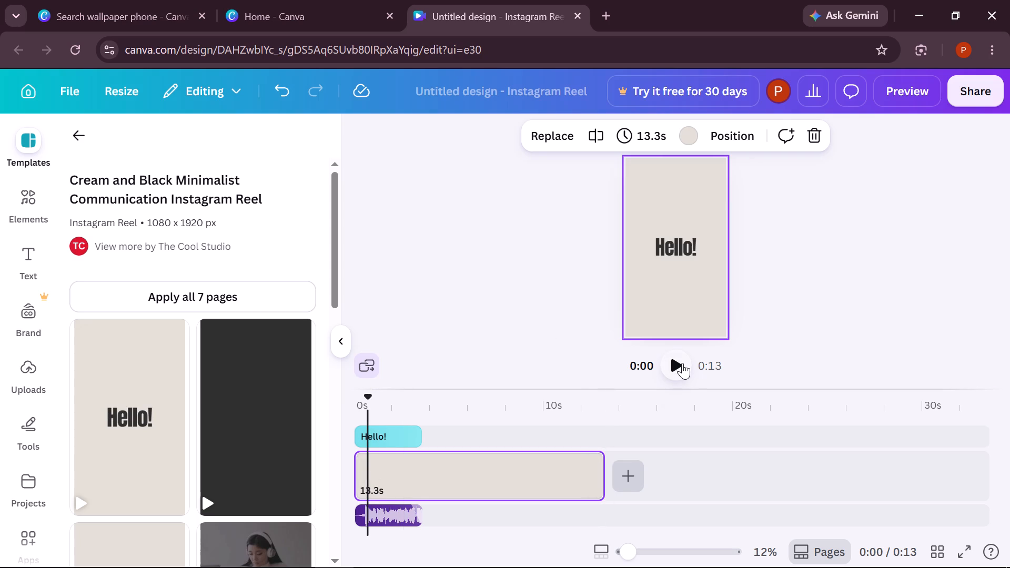
{"action": "left_click", "coordinate": [681, 363]}
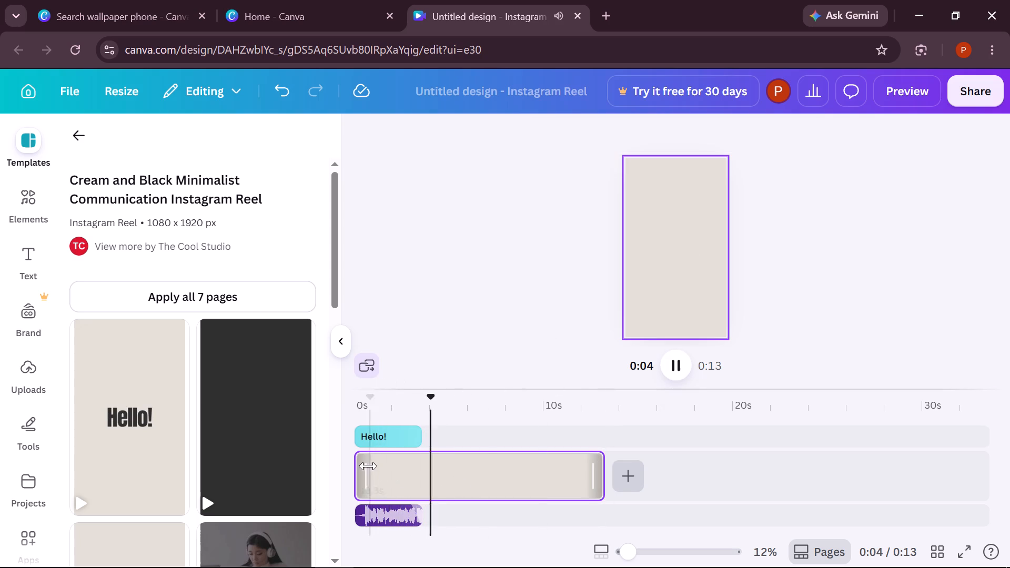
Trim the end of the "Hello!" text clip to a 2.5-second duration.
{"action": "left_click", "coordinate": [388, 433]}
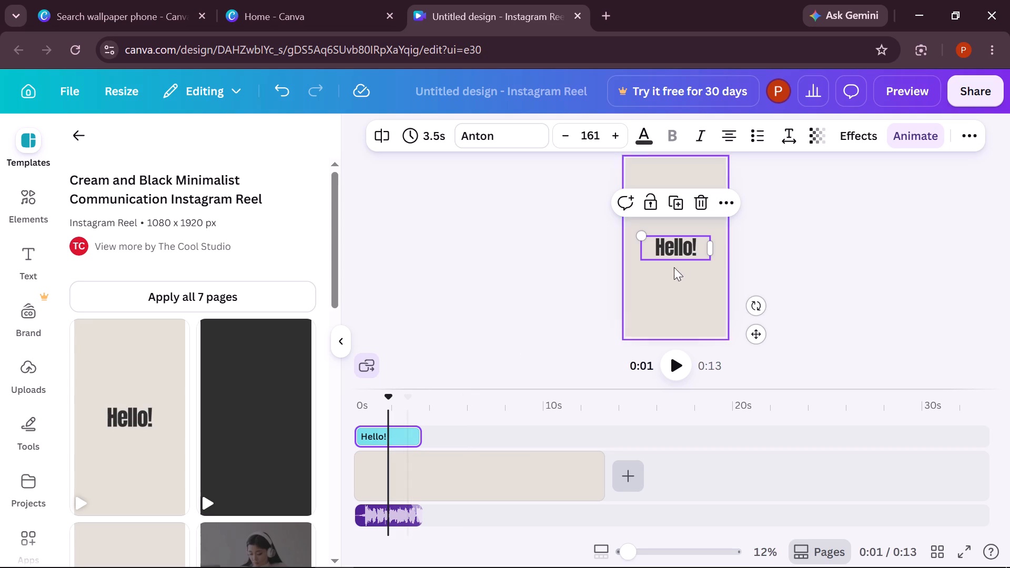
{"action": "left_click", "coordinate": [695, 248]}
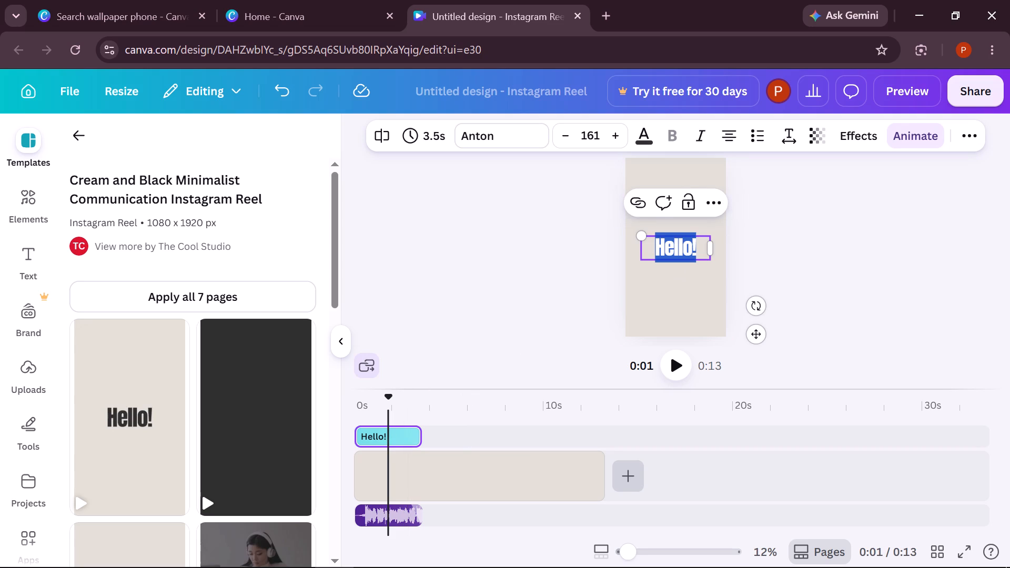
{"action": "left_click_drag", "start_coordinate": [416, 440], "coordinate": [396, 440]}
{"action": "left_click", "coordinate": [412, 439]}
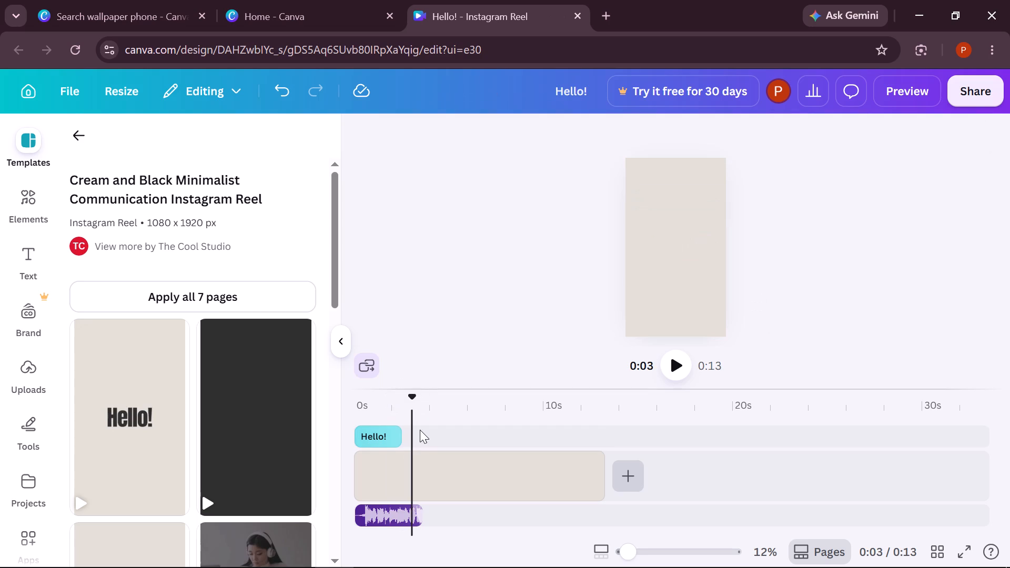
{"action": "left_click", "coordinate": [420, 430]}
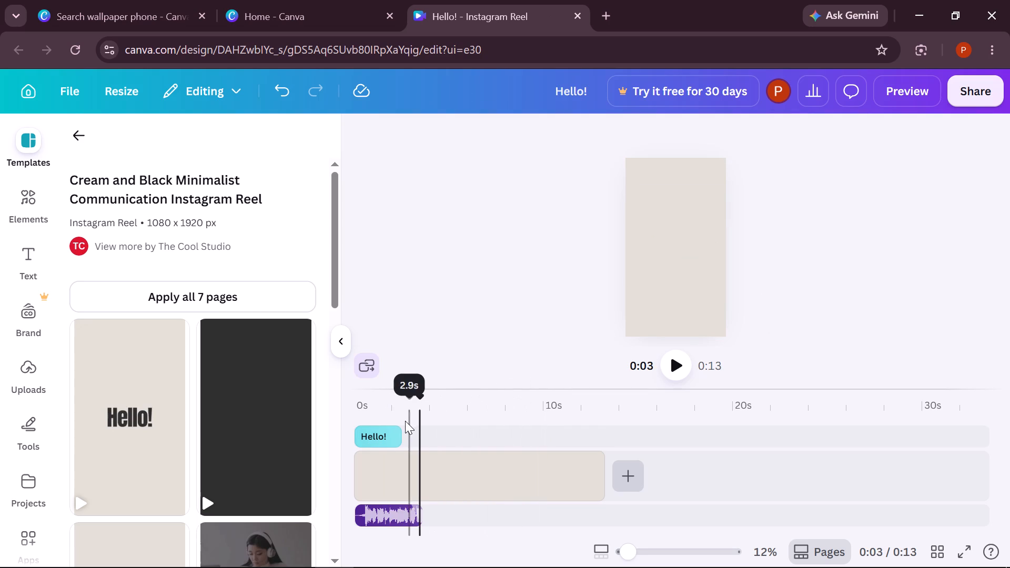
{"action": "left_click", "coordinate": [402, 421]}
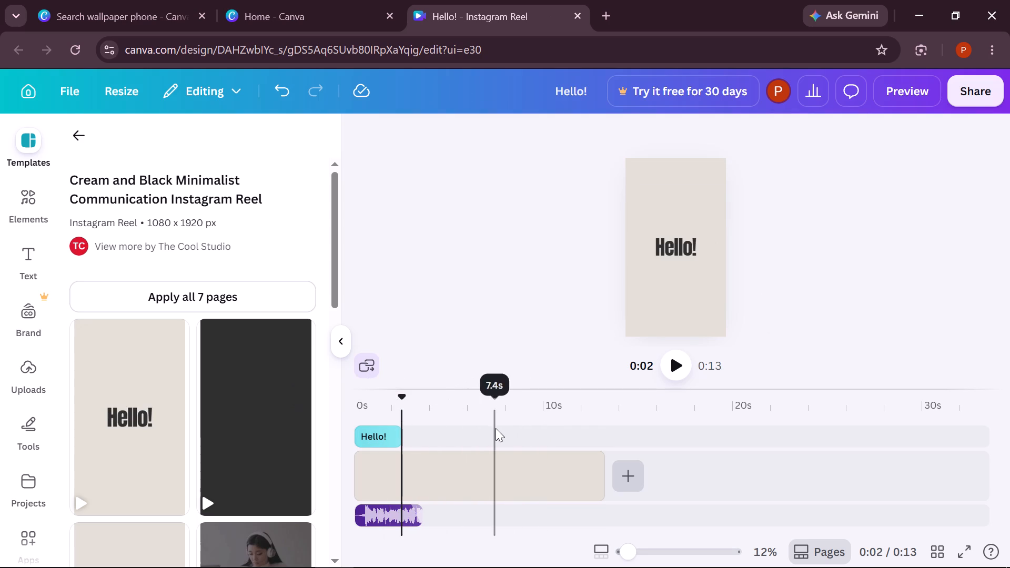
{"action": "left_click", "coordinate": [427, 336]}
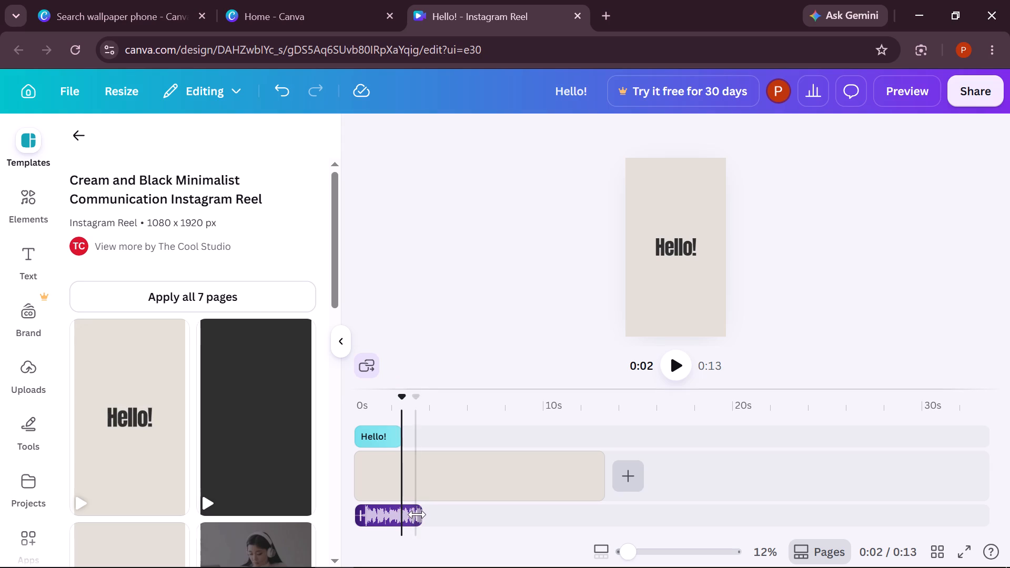
Extend the audio track to 13.3 seconds so it spans the full page length.
{"action": "left_click_drag", "start_coordinate": [419, 518], "coordinate": [615, 509]}
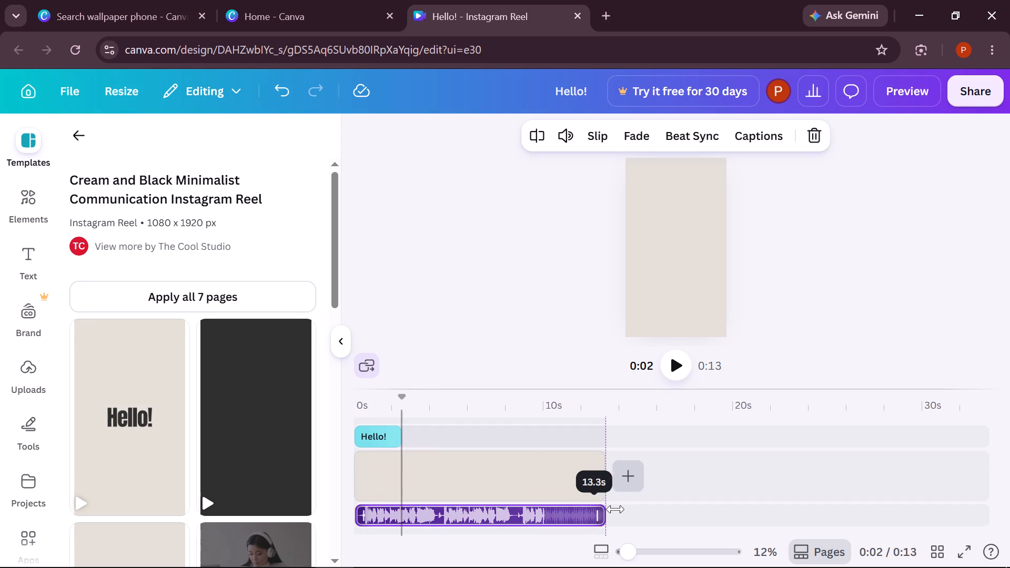
{"action": "left_click_drag", "start_coordinate": [615, 509], "coordinate": [614, 512]}
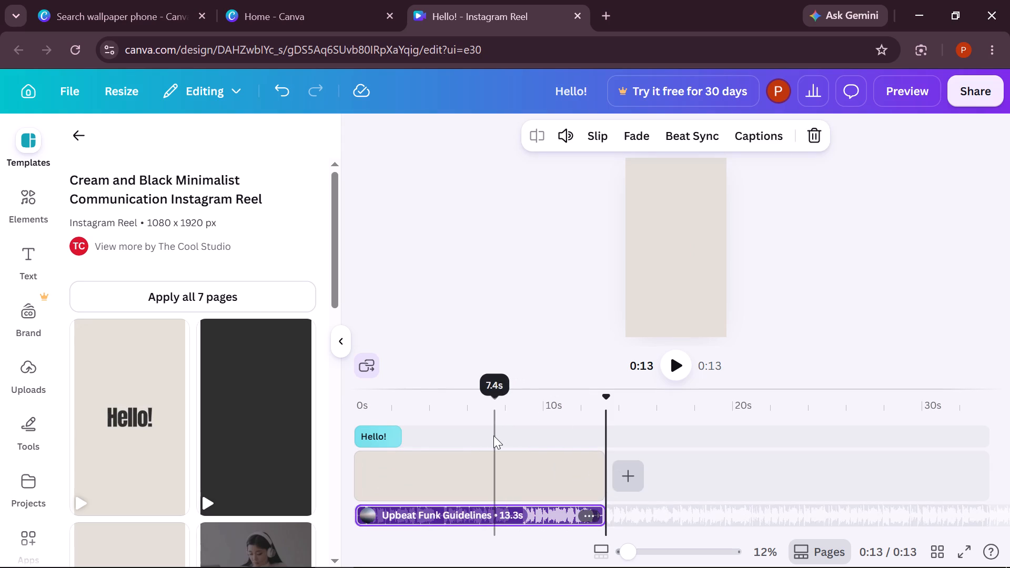
{"action": "left_click", "coordinate": [491, 435]}
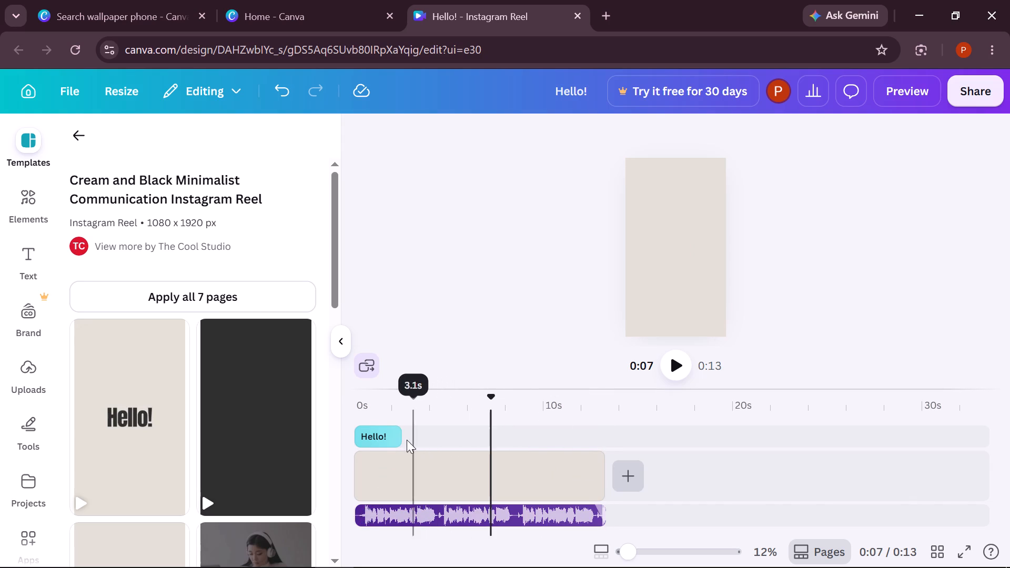
Extend the "Hello!" text clip to 13.3 seconds, matching the end of the page.
{"action": "left_click", "coordinate": [399, 438]}
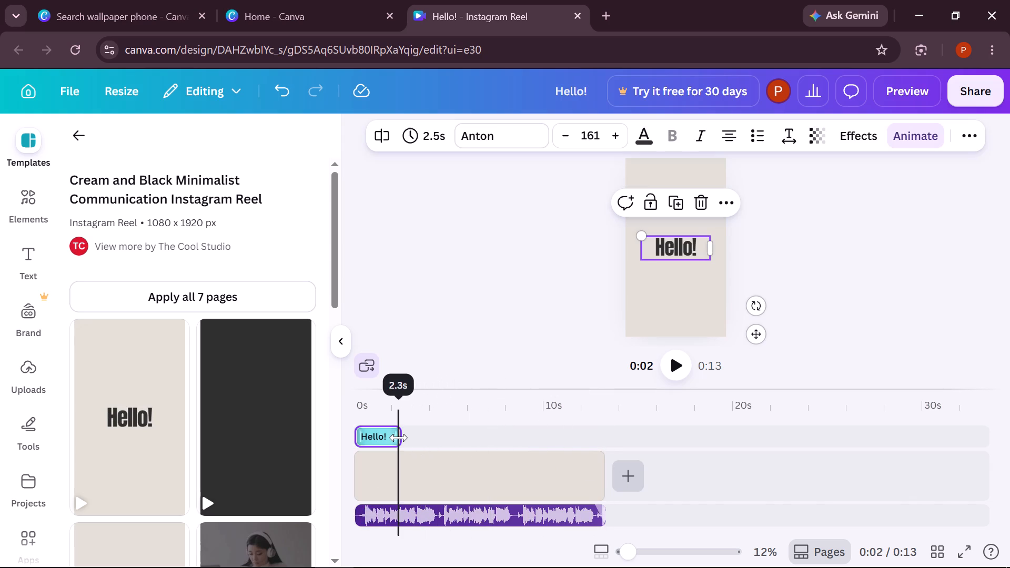
{"action": "left_click_drag", "start_coordinate": [399, 438], "coordinate": [612, 439]}
{"action": "left_click_drag", "start_coordinate": [611, 439], "coordinate": [604, 439]}
Split the "Hello!" text clip at 2.2 seconds and again at 4.0 seconds.
{"action": "left_click", "coordinate": [408, 432]}
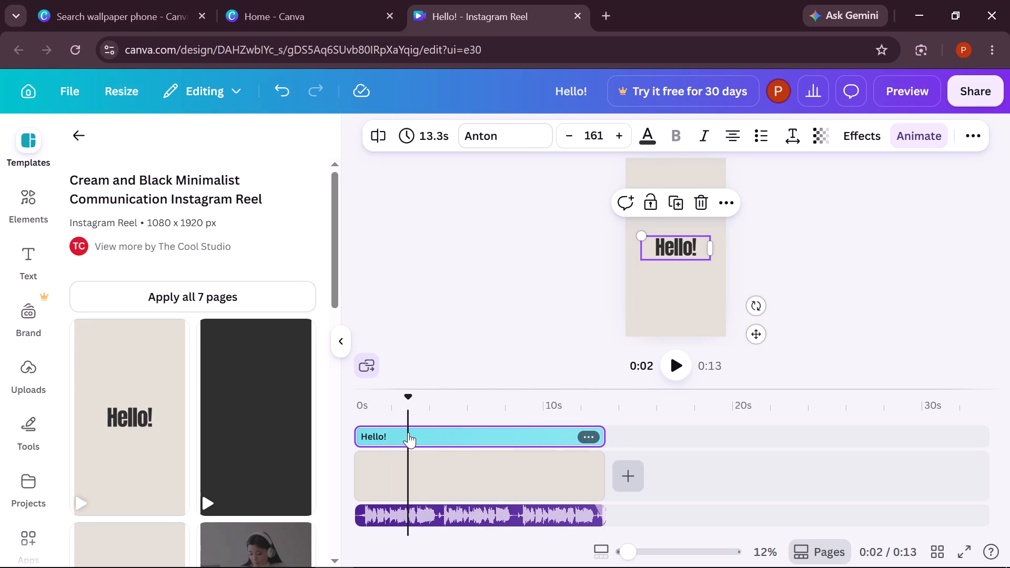
{"action": "left_click", "coordinate": [397, 434]}
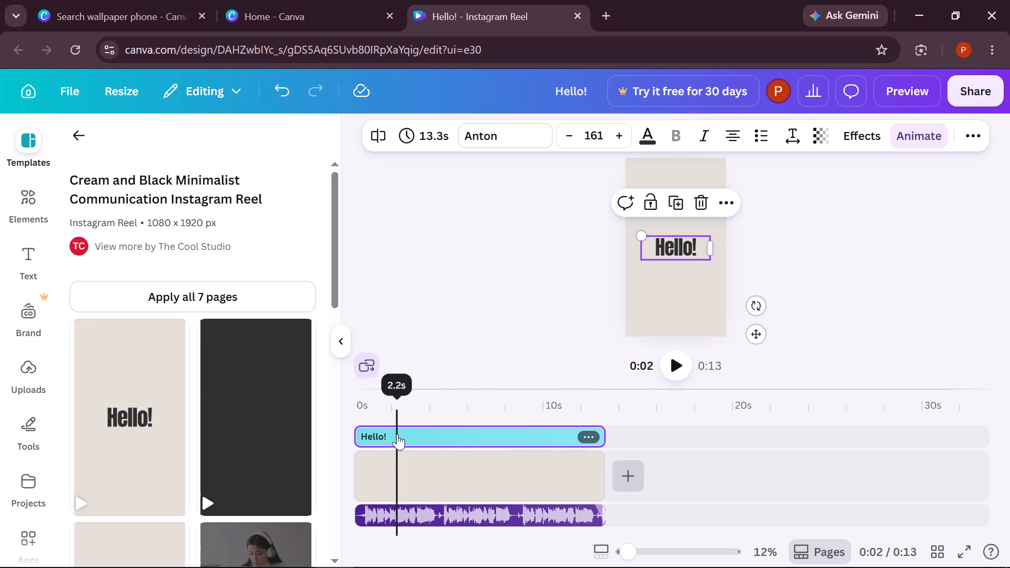
{"action": "type", "text": "sa"}
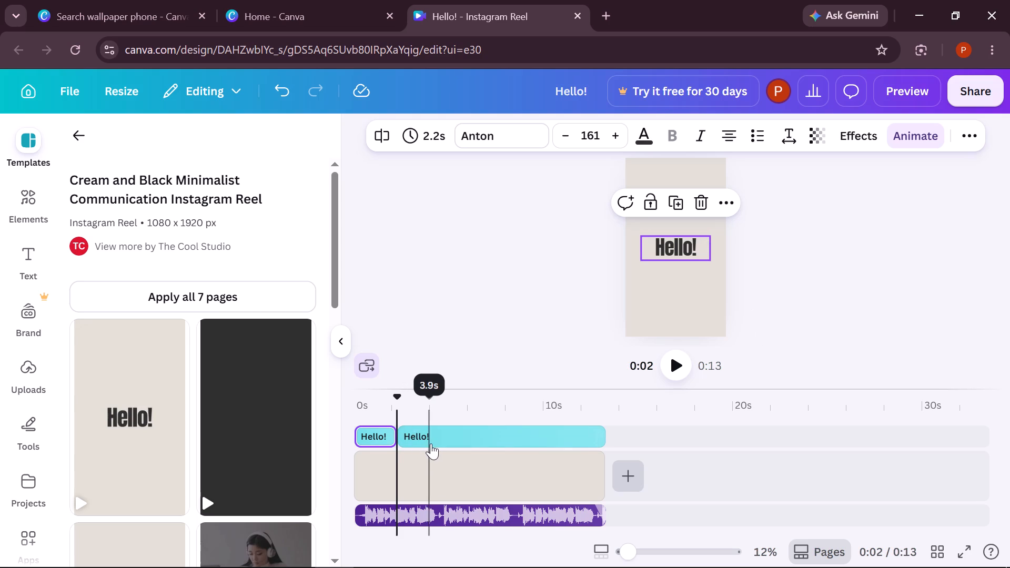
{"action": "left_click", "coordinate": [431, 443]}
{"action": "type", "text": "as"}
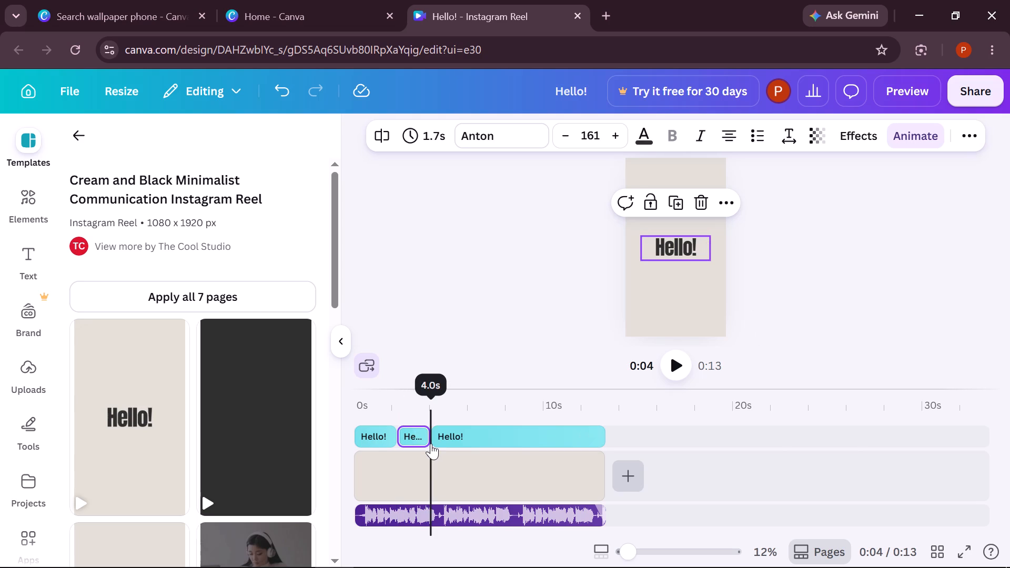
Extend the second "Hello!" clip to a duration of 2.2 seconds.
{"action": "left_click", "coordinate": [425, 439]}
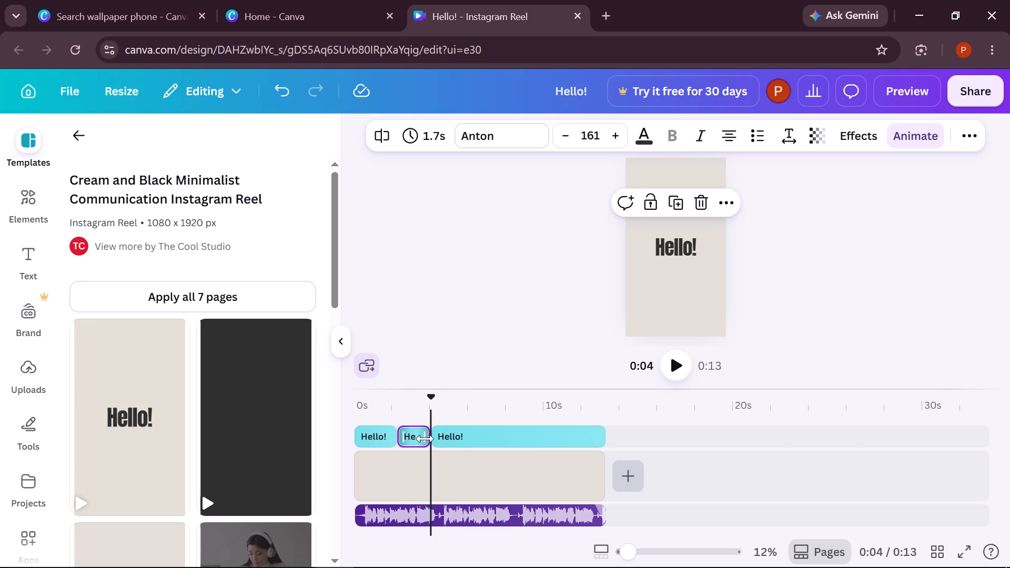
{"action": "left_click", "coordinate": [425, 439]}
{"action": "left_click_drag", "start_coordinate": [425, 439], "coordinate": [435, 438]}
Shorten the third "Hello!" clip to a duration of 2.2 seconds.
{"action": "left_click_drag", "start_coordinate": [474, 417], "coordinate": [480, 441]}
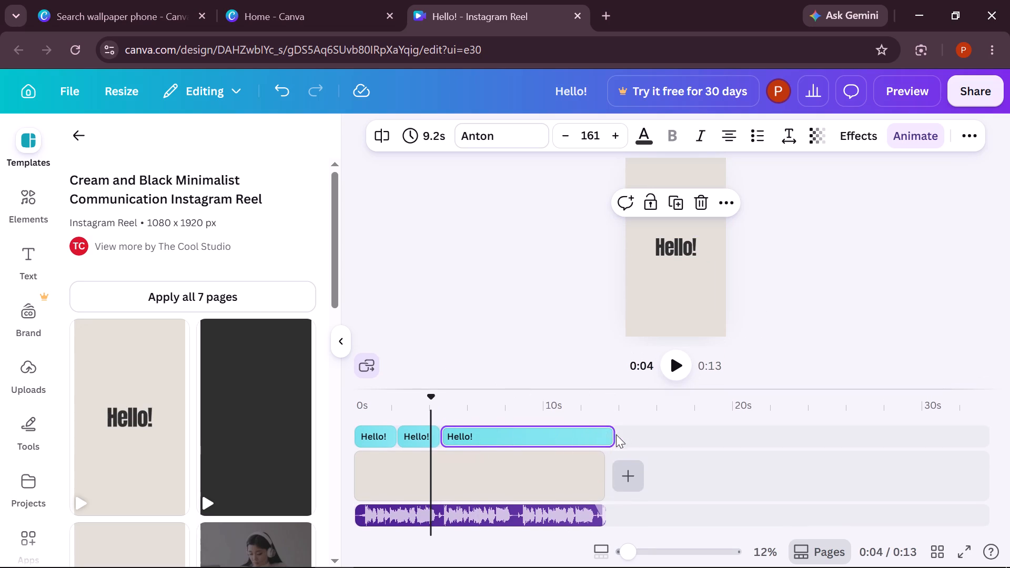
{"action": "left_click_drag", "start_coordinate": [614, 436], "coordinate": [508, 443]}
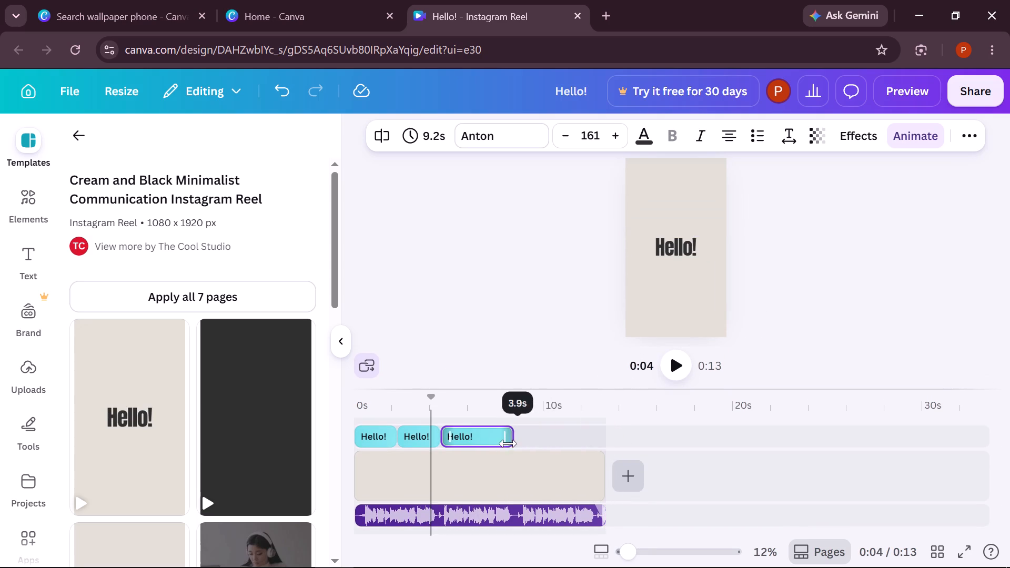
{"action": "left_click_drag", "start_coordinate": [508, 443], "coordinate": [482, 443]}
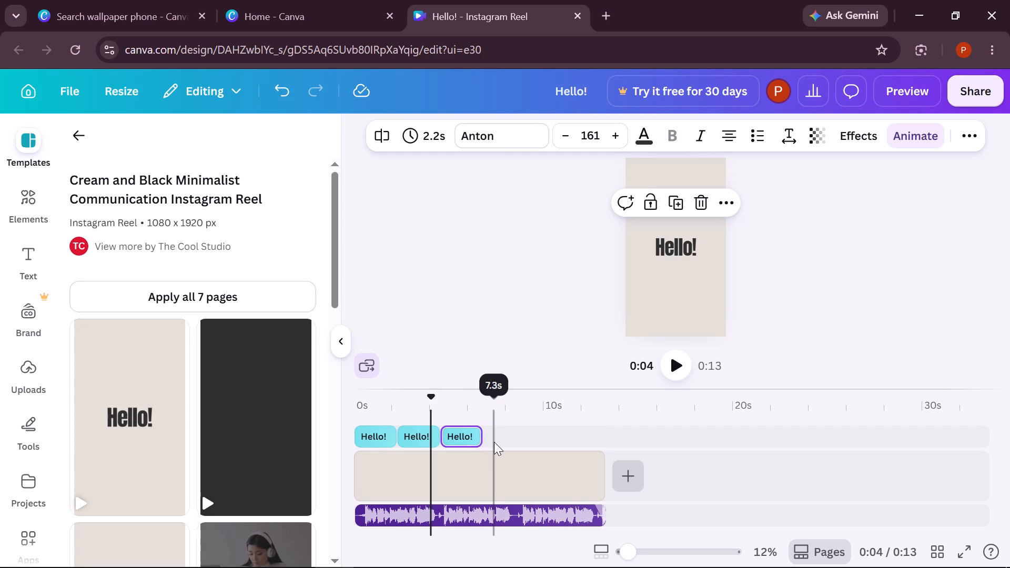
Split the background page at the end of the third "Hello!" clip.
{"action": "left_click", "coordinate": [494, 442]}
{"action": "left_click", "coordinate": [486, 442]}
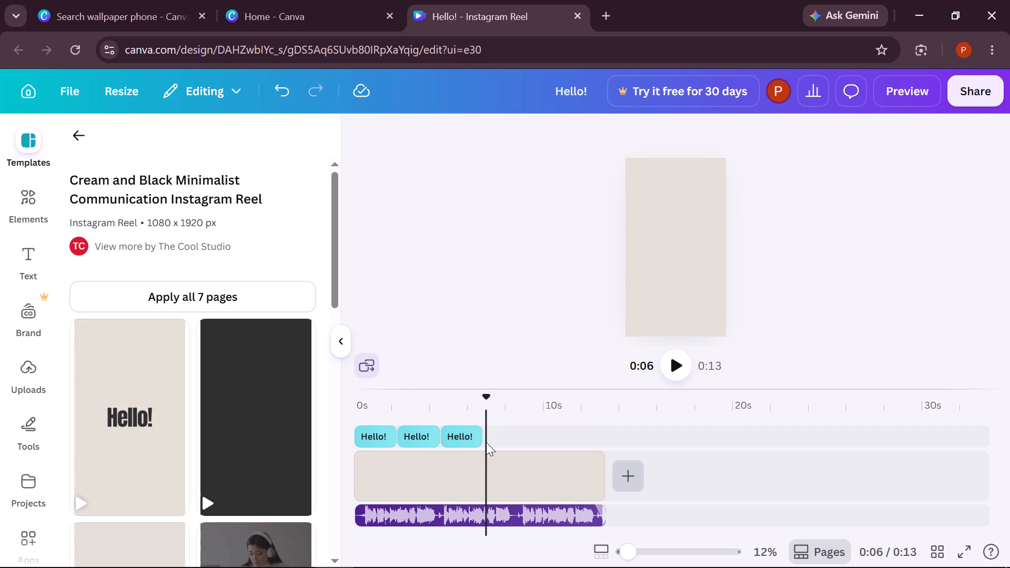
{"action": "left_click", "coordinate": [486, 442]}
{"action": "left_click", "coordinate": [483, 442]}
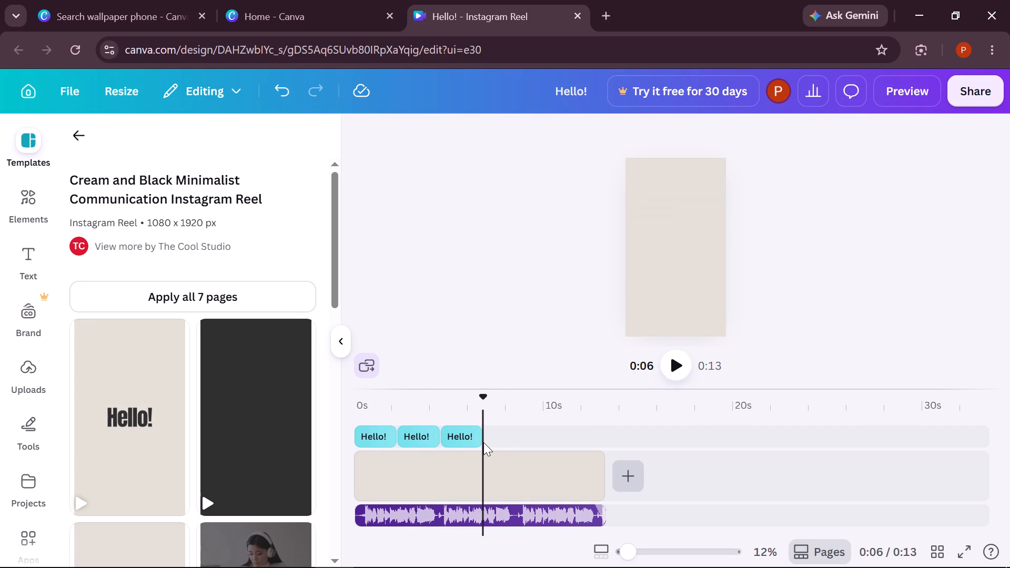
{"action": "key", "text": "s"}
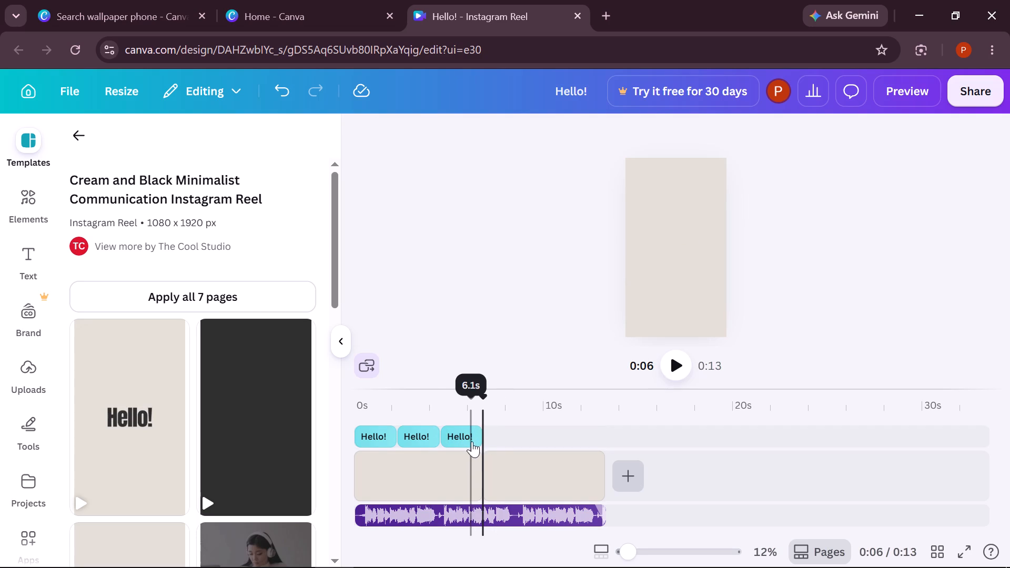
Extend the third "Hello!" clip to 8.7 seconds, reaching the end of the audio.
{"action": "left_click", "coordinate": [483, 437]}
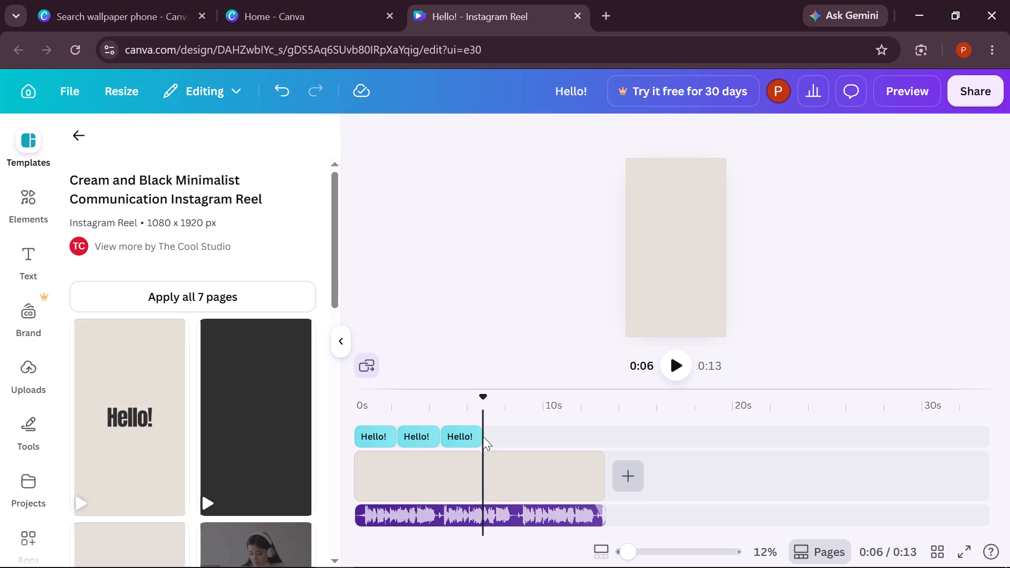
{"action": "left_click_drag", "start_coordinate": [480, 437], "coordinate": [600, 437]}
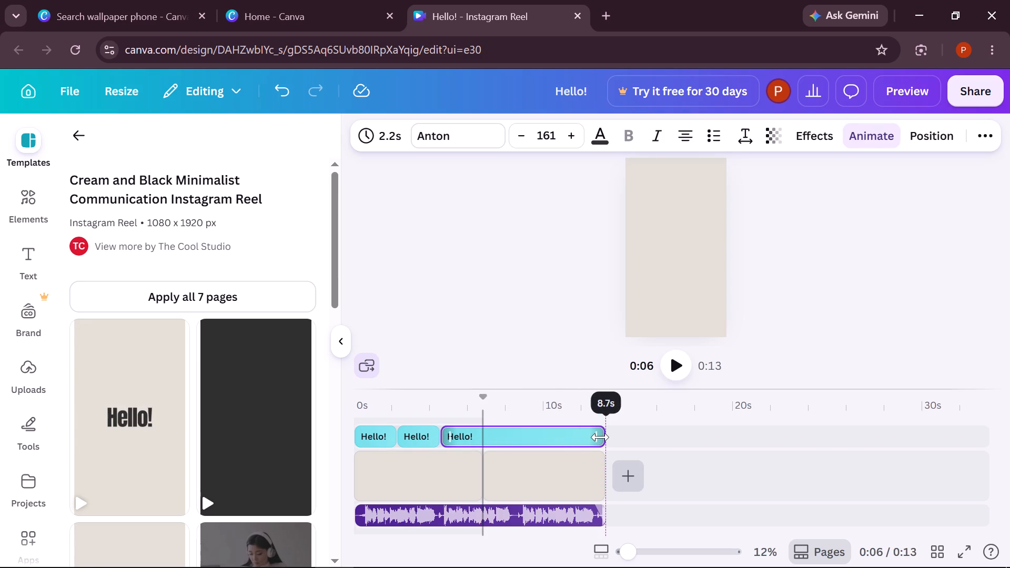
{"action": "left_click_drag", "start_coordinate": [600, 437], "coordinate": [600, 438]}
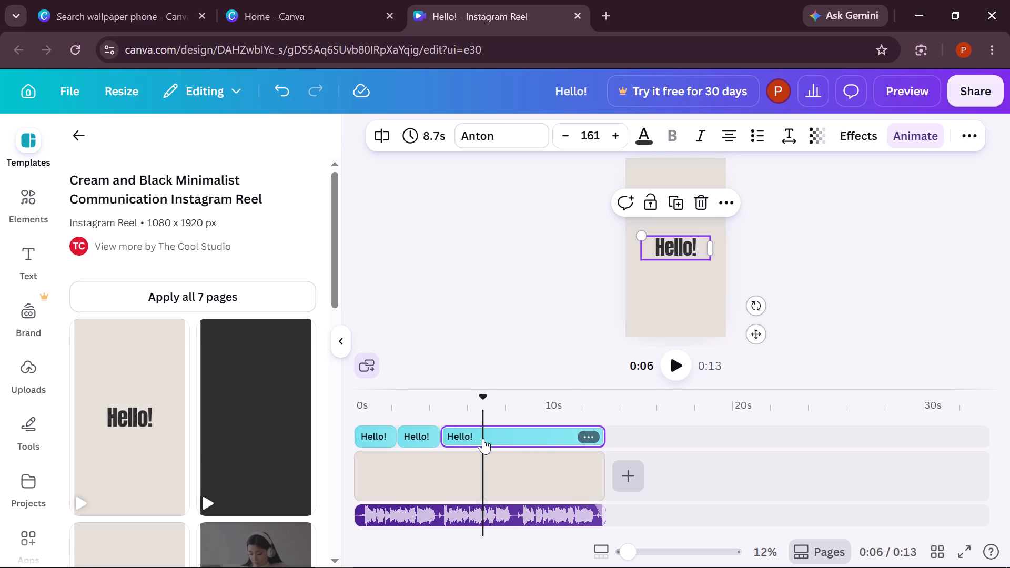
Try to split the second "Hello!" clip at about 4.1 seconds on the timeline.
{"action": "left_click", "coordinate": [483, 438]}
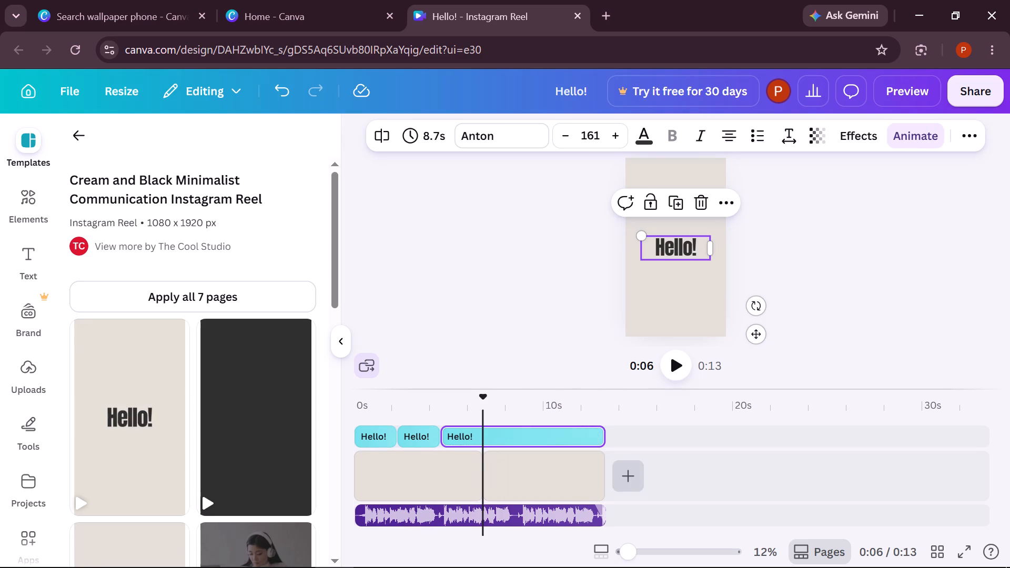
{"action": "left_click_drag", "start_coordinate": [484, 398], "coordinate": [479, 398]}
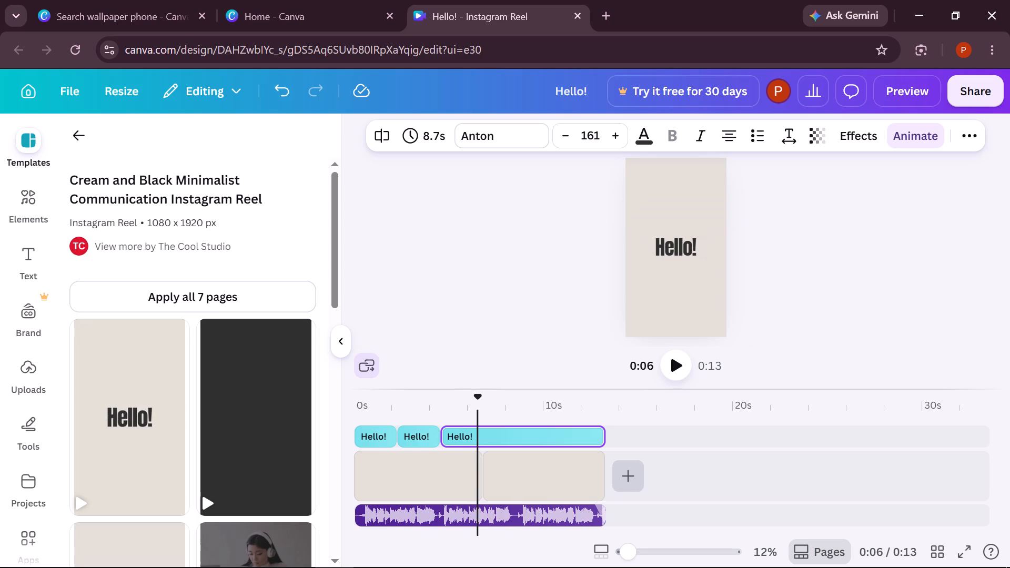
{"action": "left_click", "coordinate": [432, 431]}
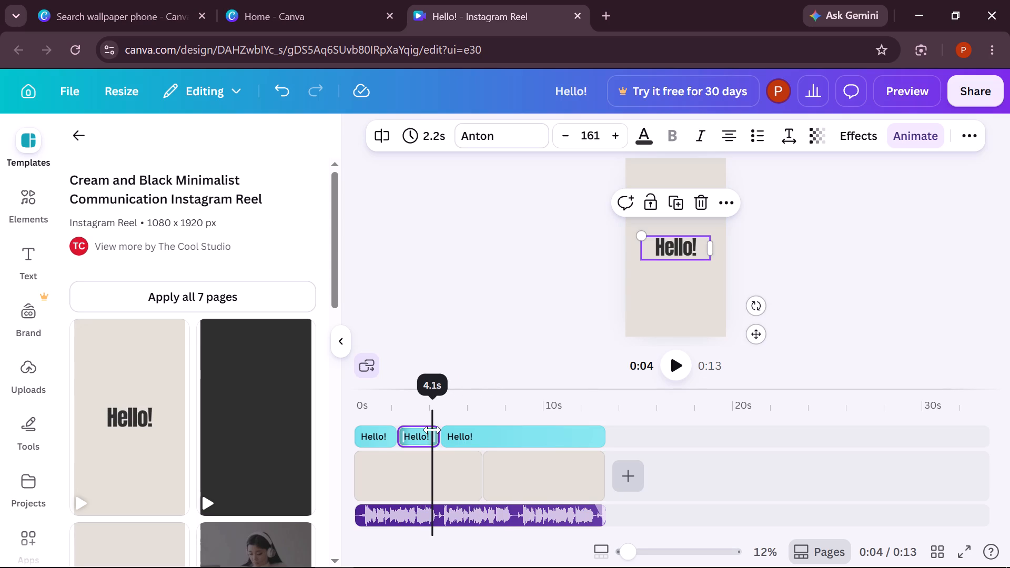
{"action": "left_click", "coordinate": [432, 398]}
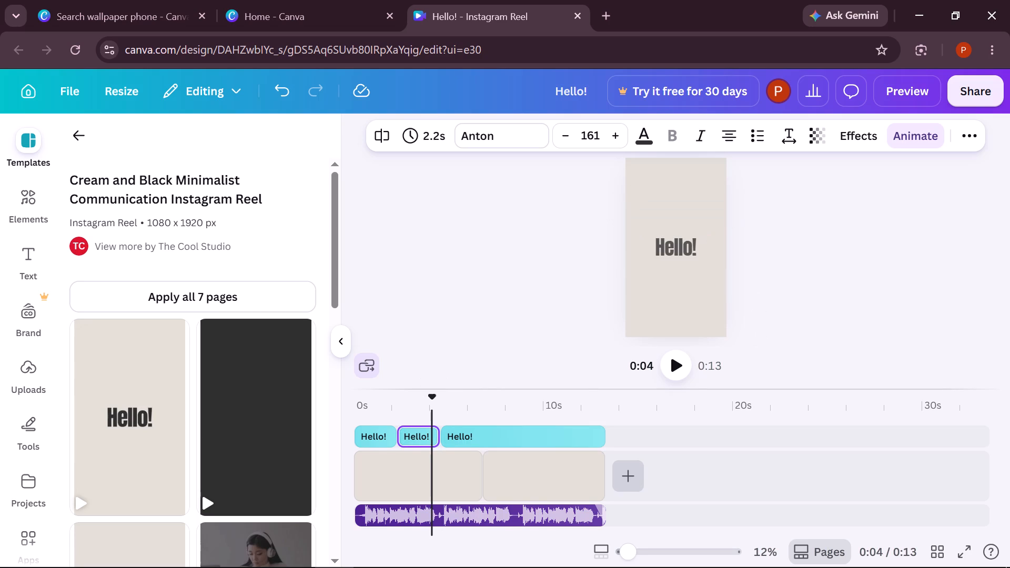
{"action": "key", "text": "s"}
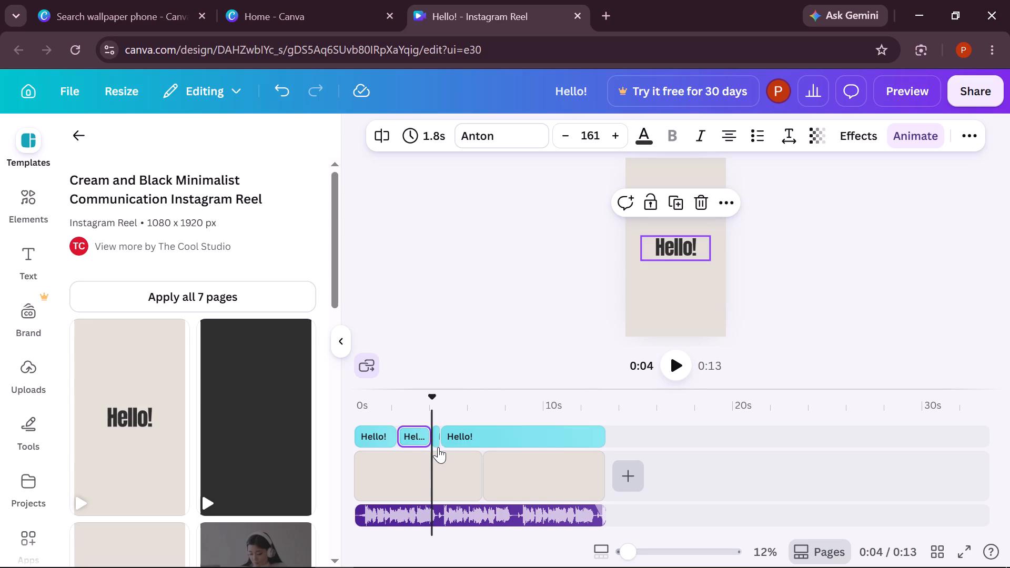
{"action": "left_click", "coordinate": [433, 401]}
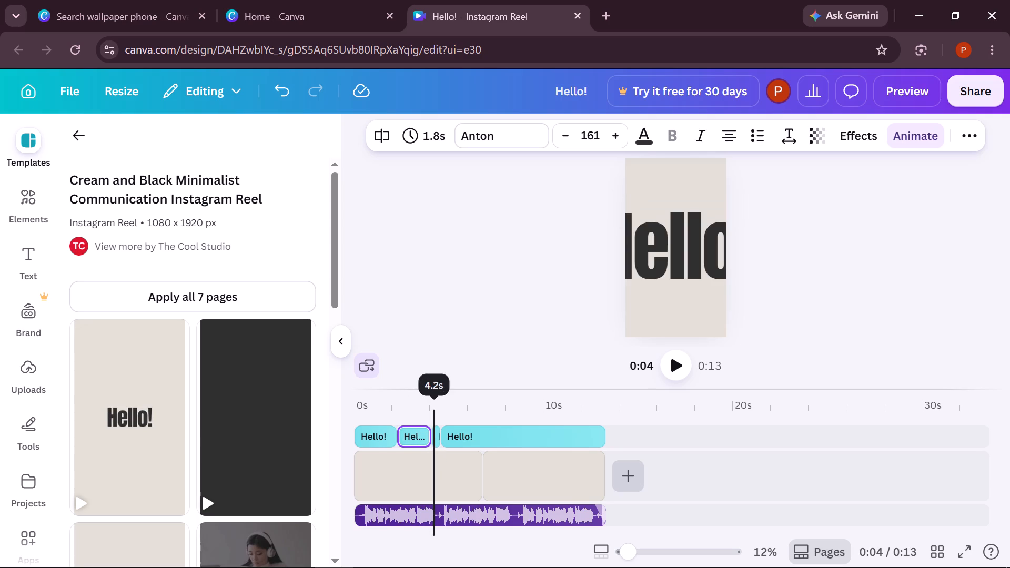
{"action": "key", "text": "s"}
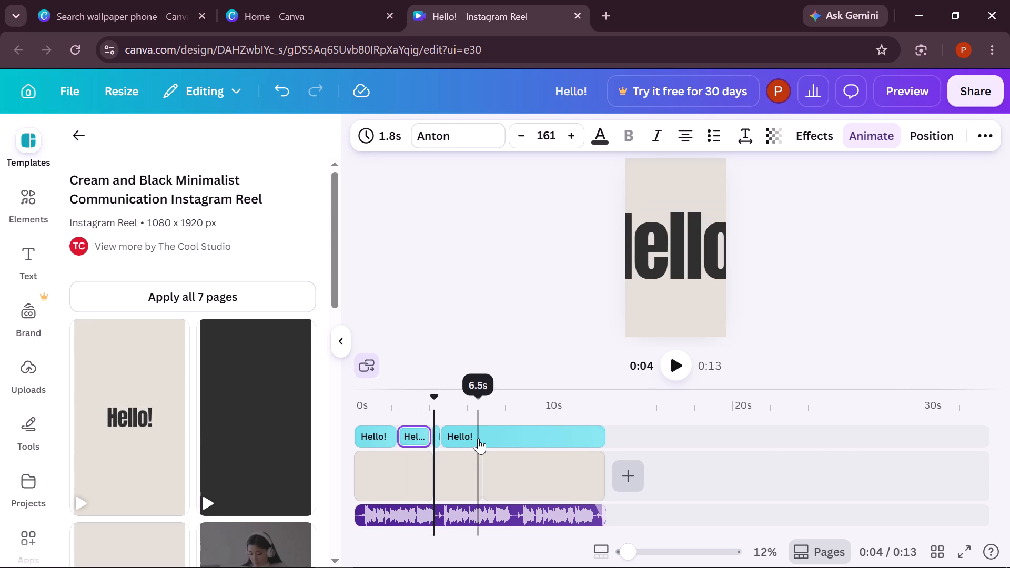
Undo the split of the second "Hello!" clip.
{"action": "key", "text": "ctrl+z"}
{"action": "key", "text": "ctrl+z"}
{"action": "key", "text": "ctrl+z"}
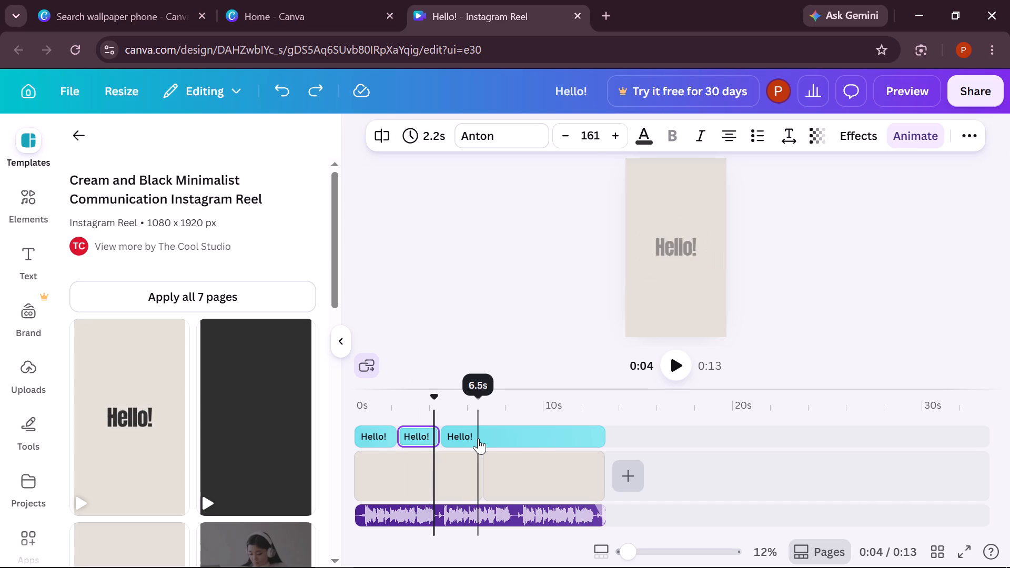
Split the third "Hello!" clip at 6.5 seconds on the timeline.
{"action": "left_click", "coordinate": [478, 438]}
{"action": "left_click", "coordinate": [478, 438]}
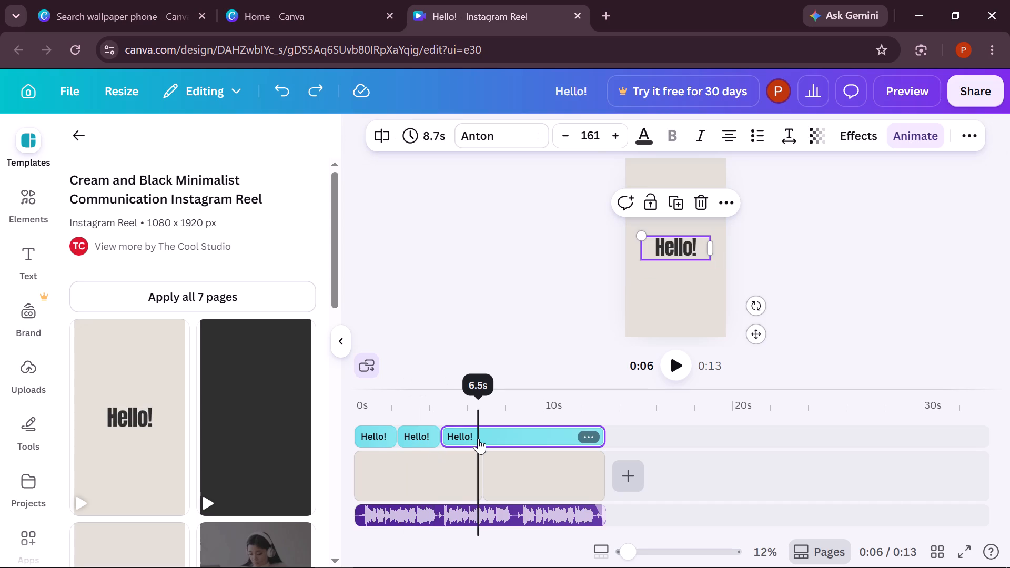
{"action": "key", "text": "s"}
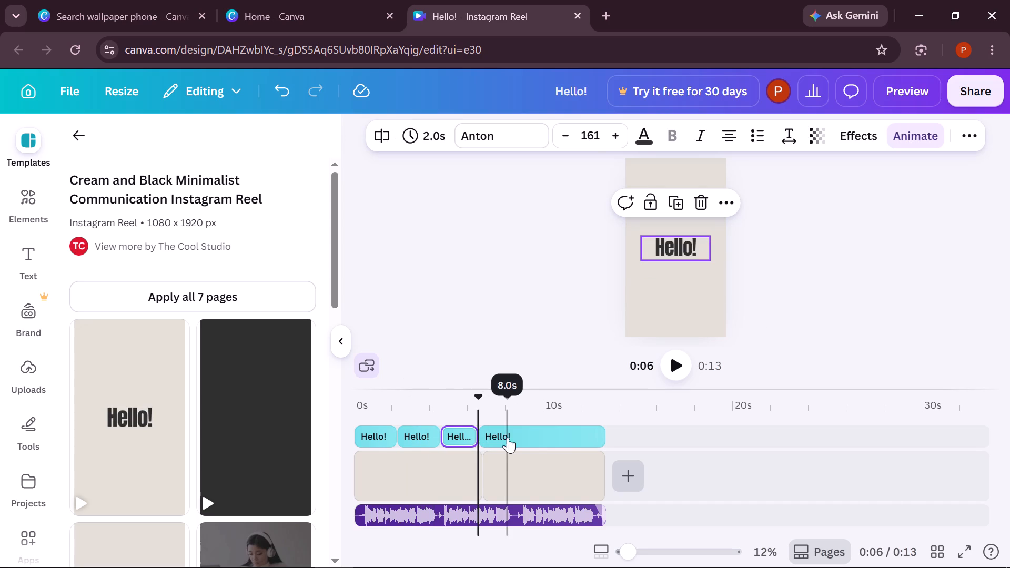
Extend the third "Hello!" clip to 2.2 seconds.
{"action": "left_click_drag", "start_coordinate": [474, 435], "coordinate": [481, 433]}
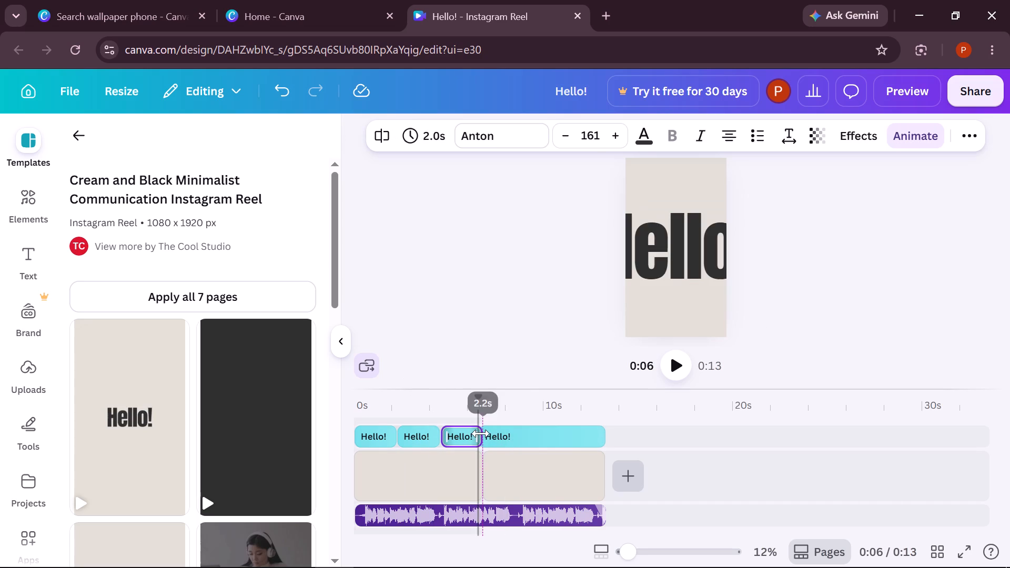
{"action": "left_click_drag", "start_coordinate": [481, 433], "coordinate": [480, 434]}
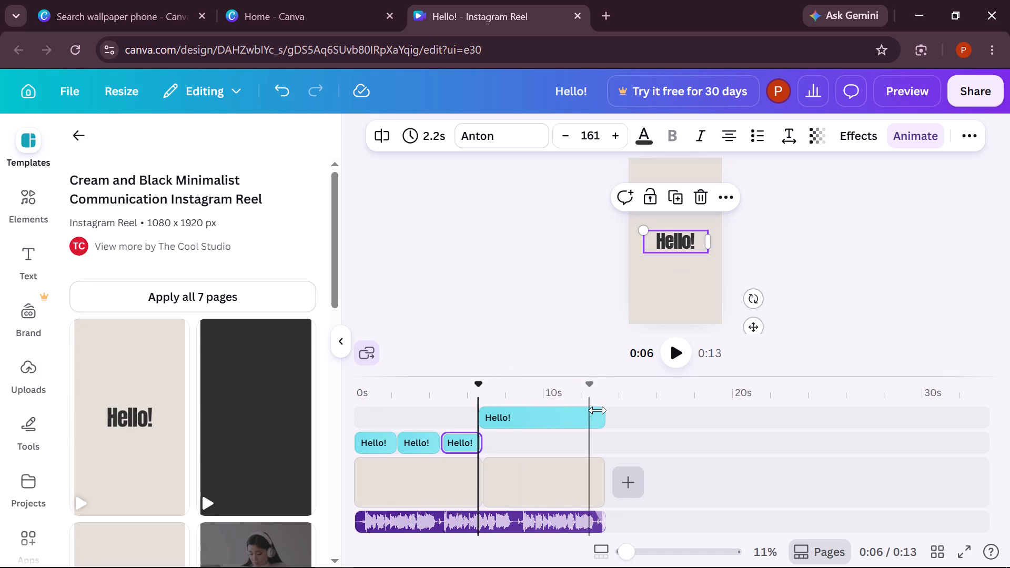
Shorten the fourth "Hello!" clip to 4.9 seconds by trimming its end.
{"action": "left_click_drag", "start_coordinate": [600, 418], "coordinate": [530, 418]}
{"action": "left_click_drag", "start_coordinate": [530, 418], "coordinate": [519, 419]}
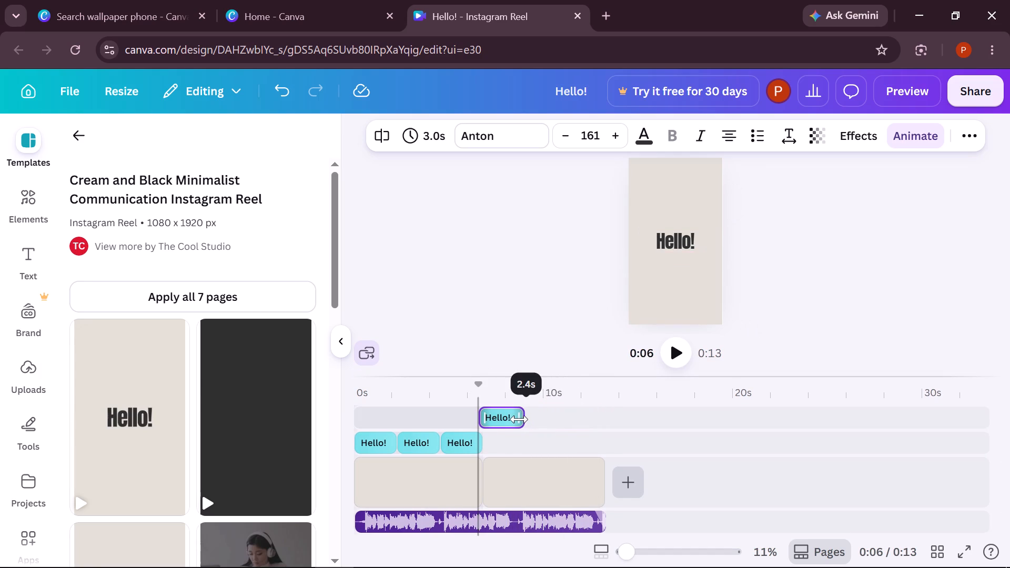
{"action": "left_click_drag", "start_coordinate": [519, 419], "coordinate": [573, 413]}
{"action": "left_click_drag", "start_coordinate": [573, 413], "coordinate": [567, 413]}
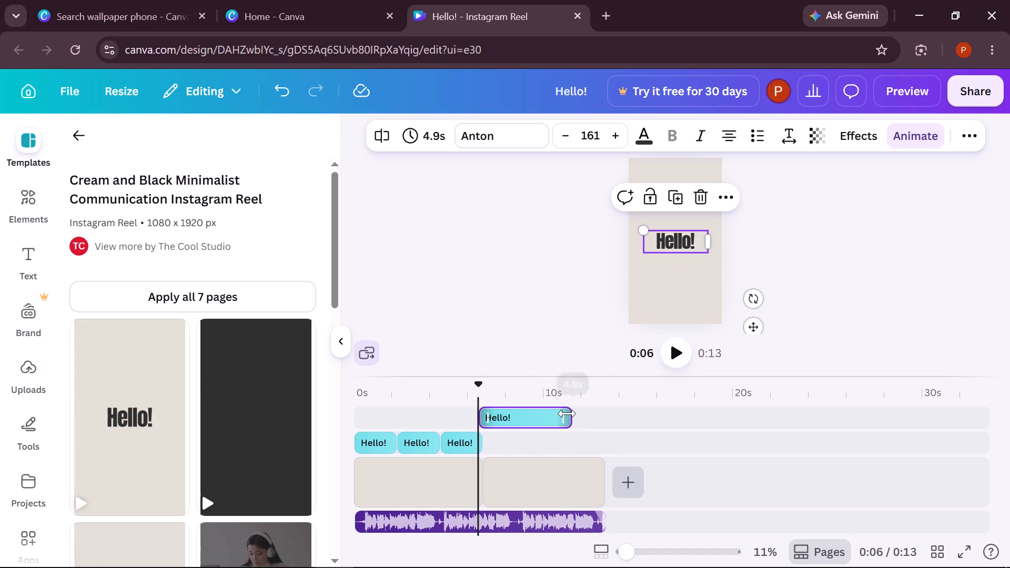
Move the fourth "Hello!" clip onto the same track as the others, directly after the third clip.
{"action": "left_click_drag", "start_coordinate": [543, 414], "coordinate": [541, 436]}
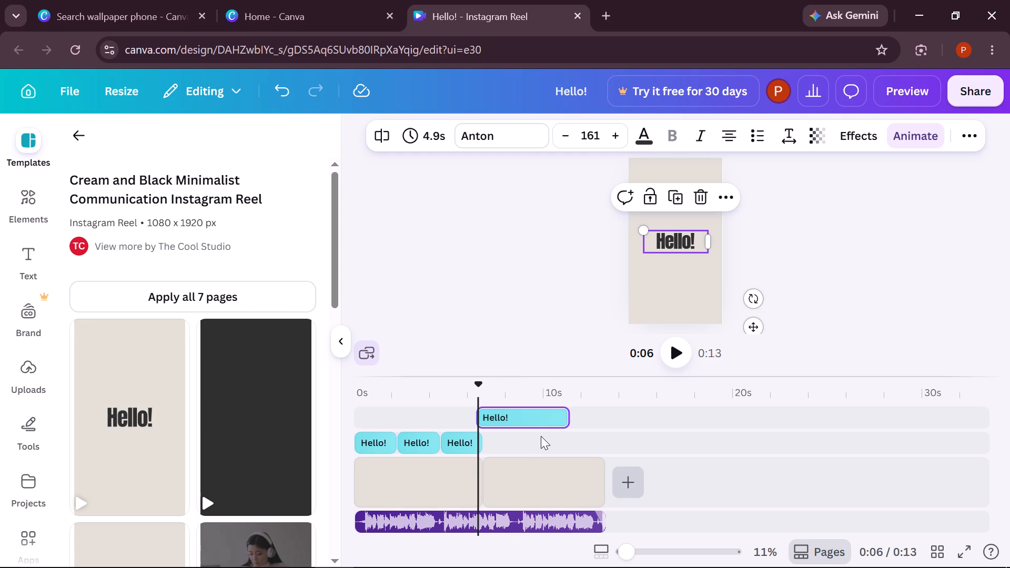
{"action": "left_click_drag", "start_coordinate": [508, 419], "coordinate": [528, 440]}
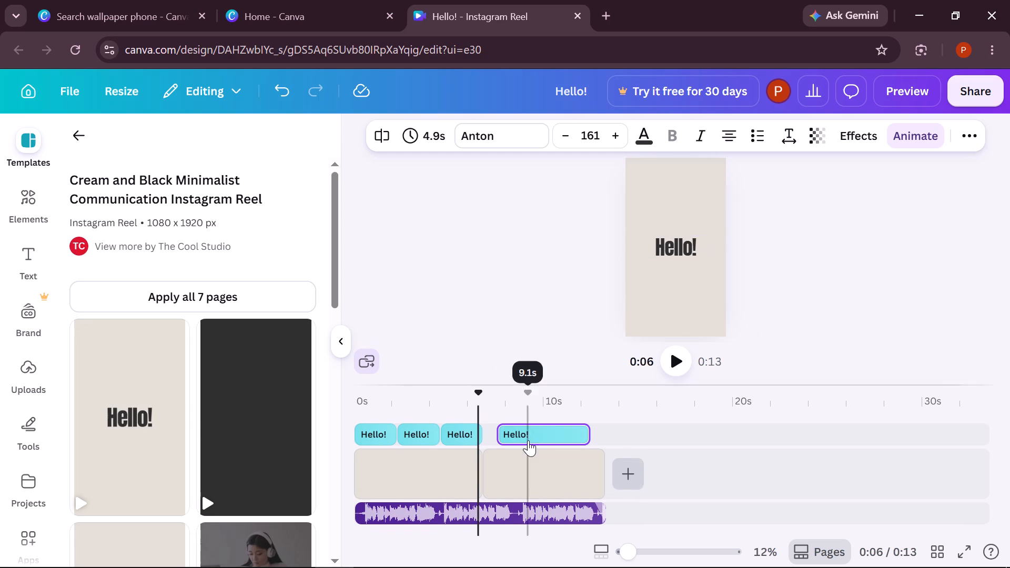
{"action": "left_click_drag", "start_coordinate": [536, 429], "coordinate": [509, 430]}
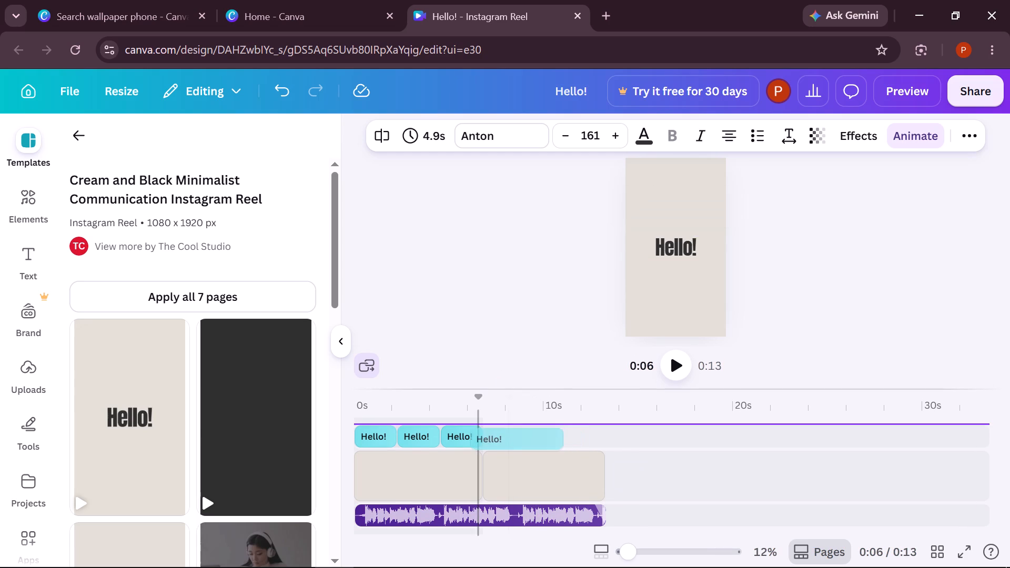
{"action": "left_click_drag", "start_coordinate": [509, 430], "coordinate": [522, 428]}
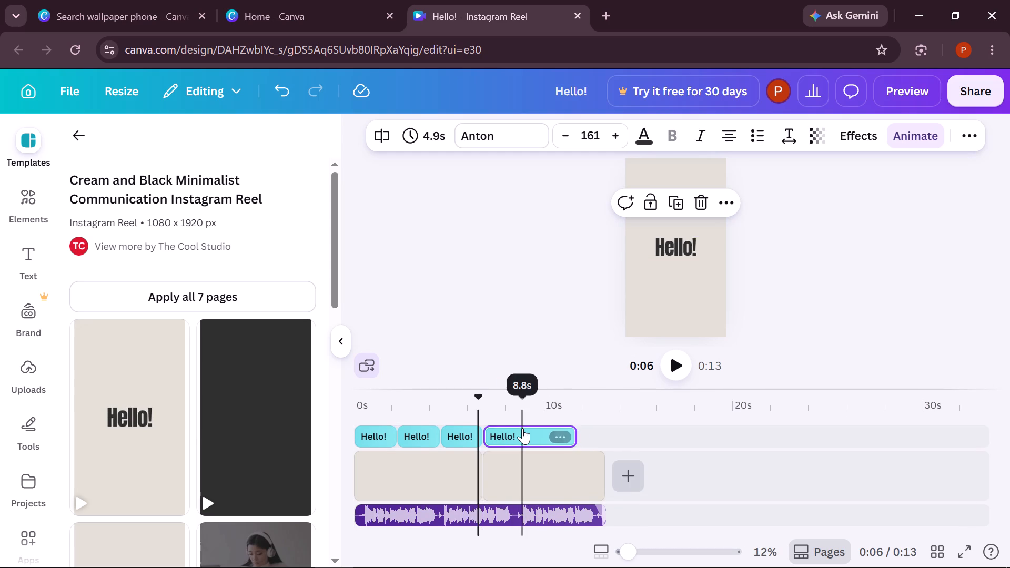
Split the fourth "Hello!" clip so its first part lasts 1.9 seconds.
{"action": "left_click_drag", "start_coordinate": [478, 398], "coordinate": [498, 395]}
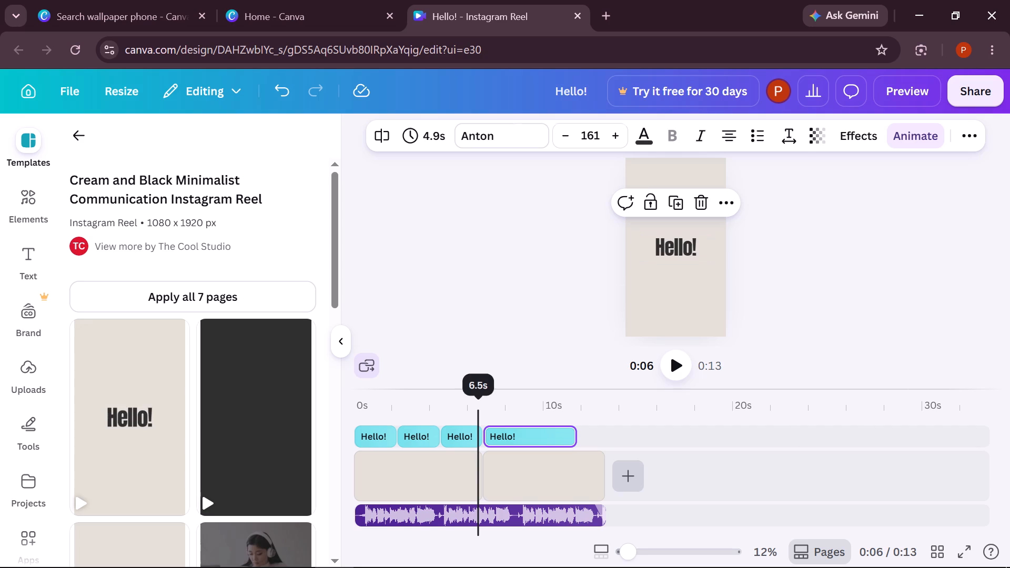
{"action": "left_click_drag", "start_coordinate": [498, 395], "coordinate": [520, 395]}
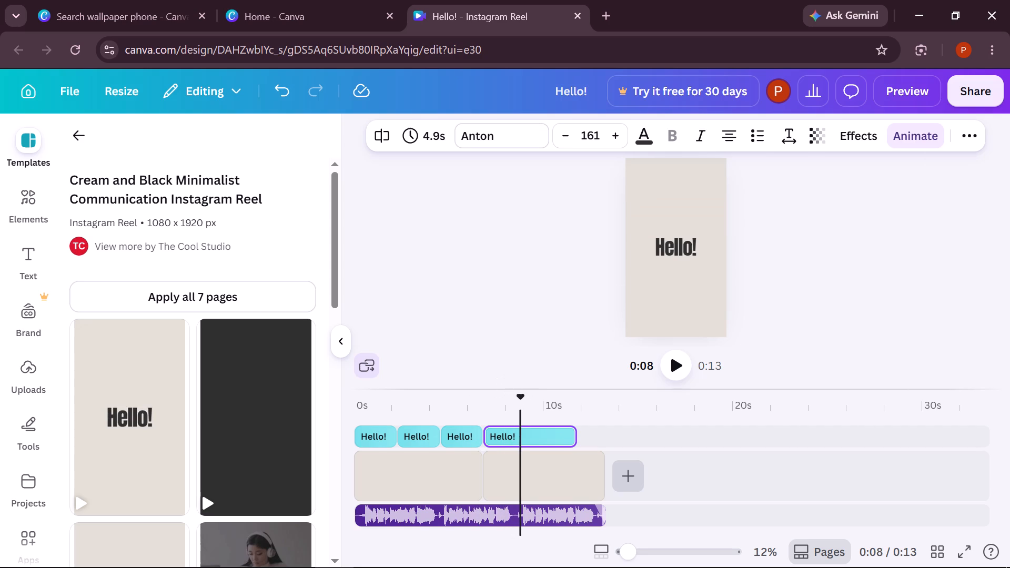
{"action": "left_click", "coordinate": [520, 395]}
{"action": "key", "text": "s"}
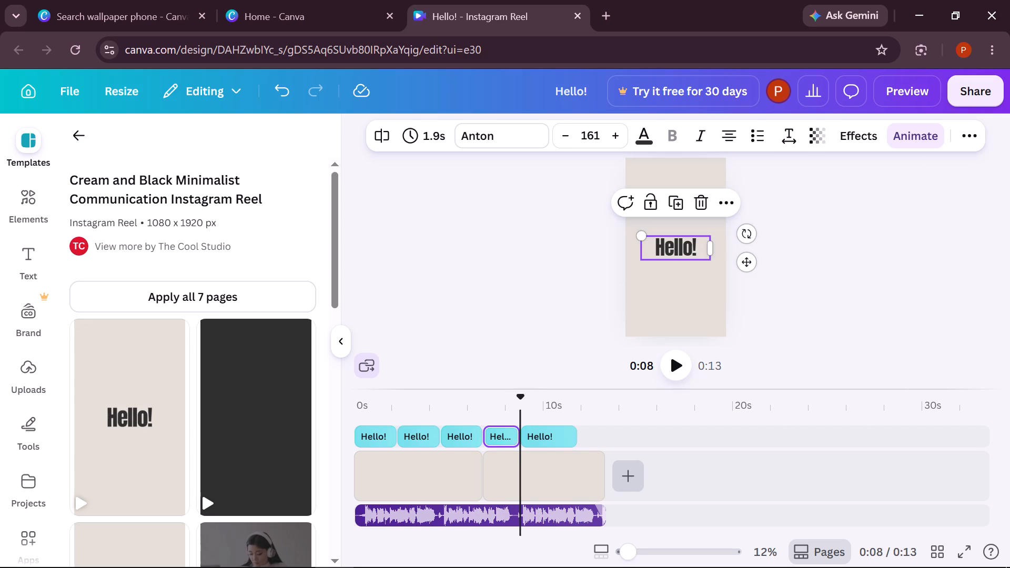
Trim the end of the fifth "Hello!" clip so it lasts 2.6 seconds.
{"action": "left_click", "coordinate": [554, 430]}
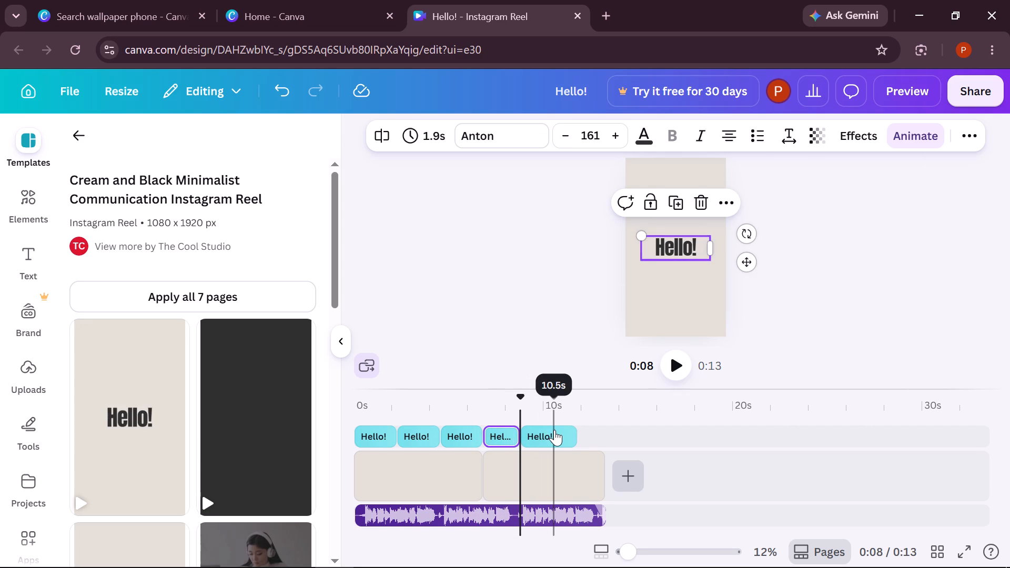
{"action": "left_click_drag", "start_coordinate": [575, 433], "coordinate": [568, 433]}
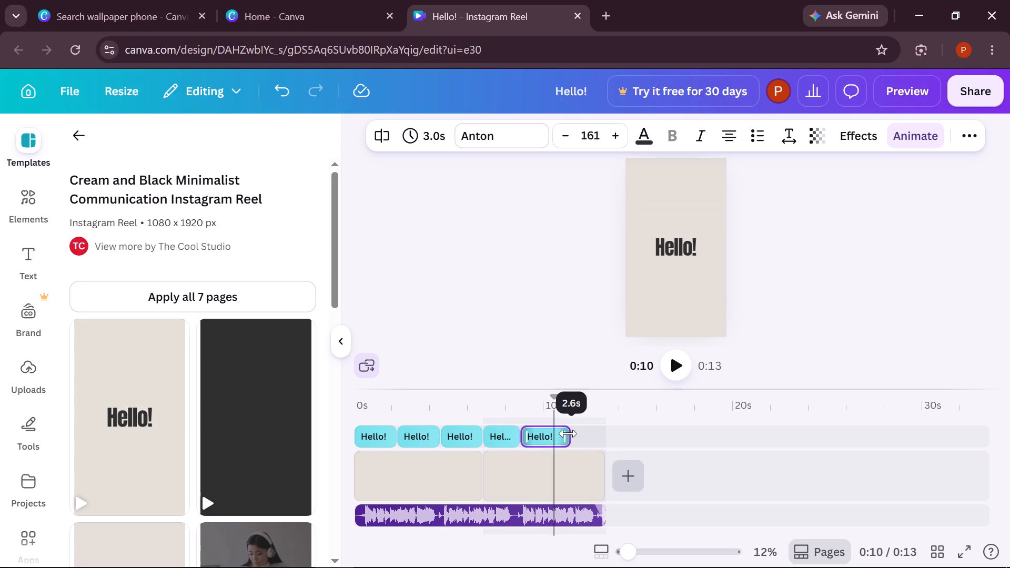
{"action": "left_click", "coordinate": [549, 434]}
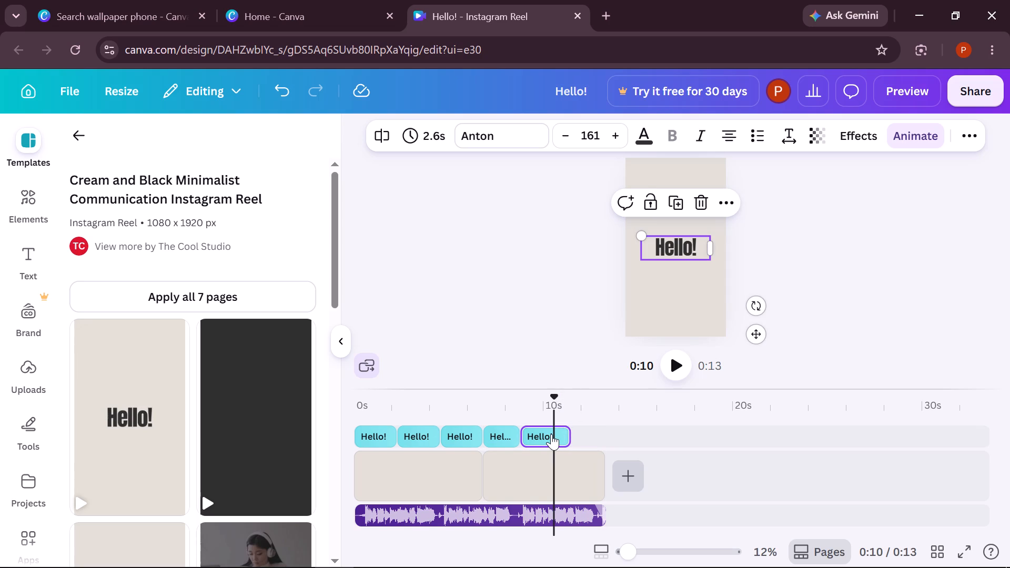
Extend the fourth "Hello!" clip to 2.4 seconds.
{"action": "left_click", "coordinate": [506, 435]}
{"action": "left_click_drag", "start_coordinate": [518, 437], "coordinate": [527, 438]}
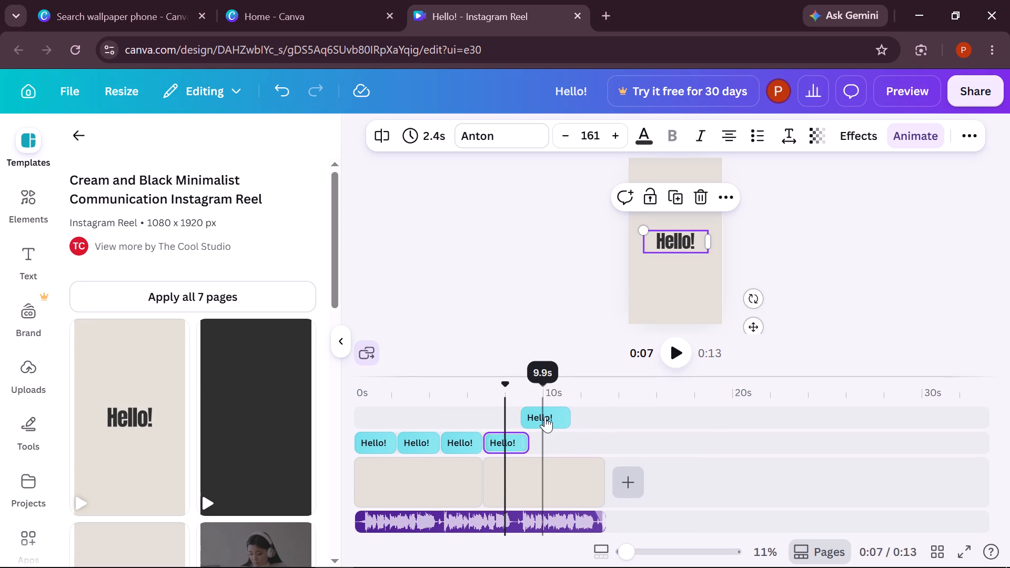
Move the fifth "Hello!" clip back onto the shared text track, directly after the fourth clip.
{"action": "left_click_drag", "start_coordinate": [543, 415], "coordinate": [557, 437]}
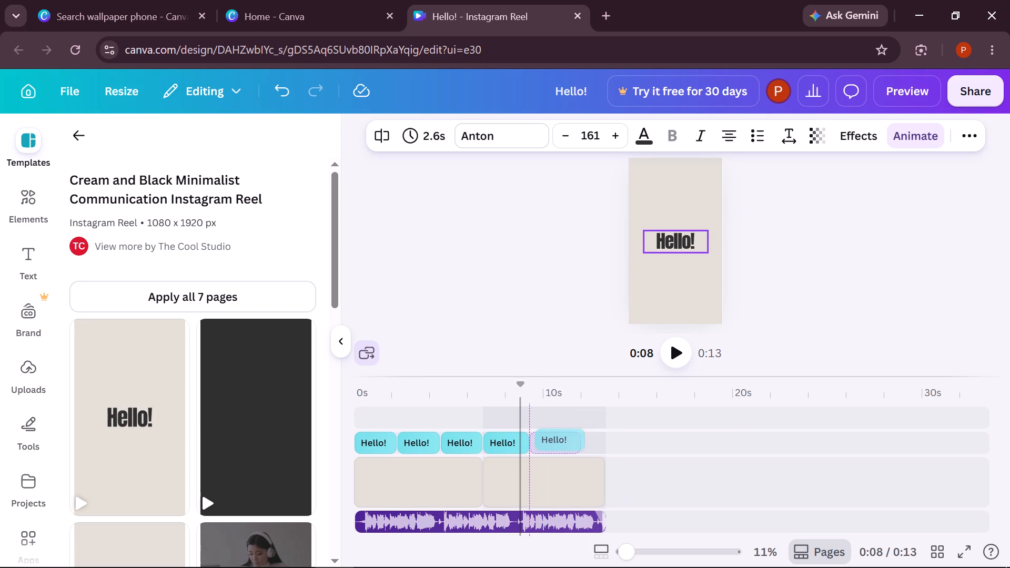
{"action": "left_click_drag", "start_coordinate": [557, 437], "coordinate": [556, 439]}
{"action": "left_click", "coordinate": [553, 438]}
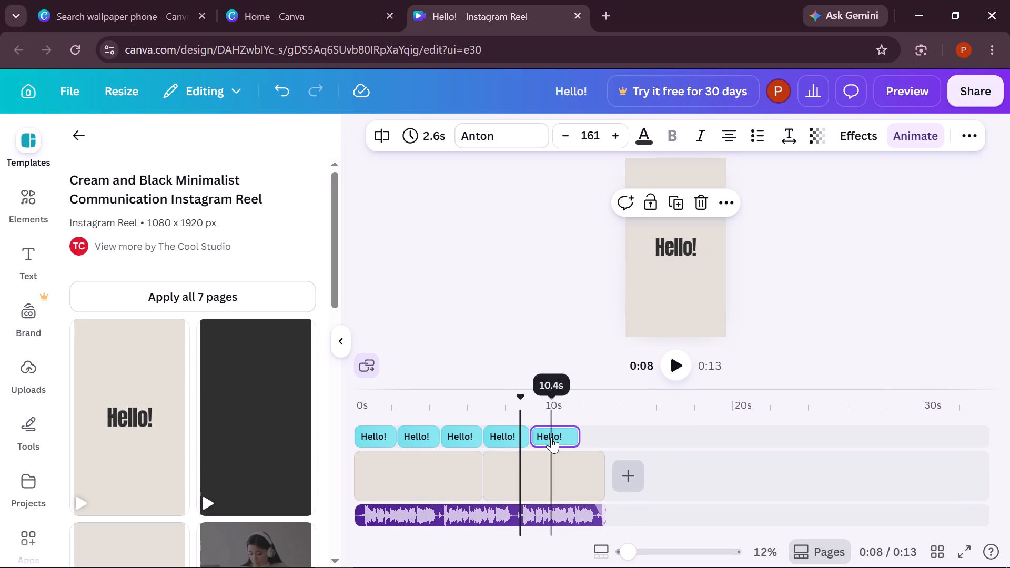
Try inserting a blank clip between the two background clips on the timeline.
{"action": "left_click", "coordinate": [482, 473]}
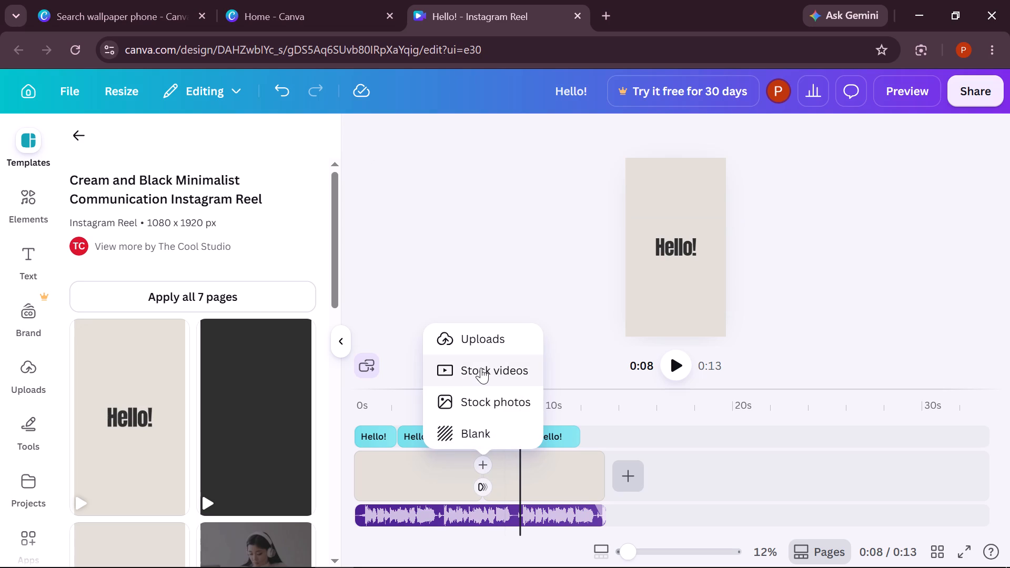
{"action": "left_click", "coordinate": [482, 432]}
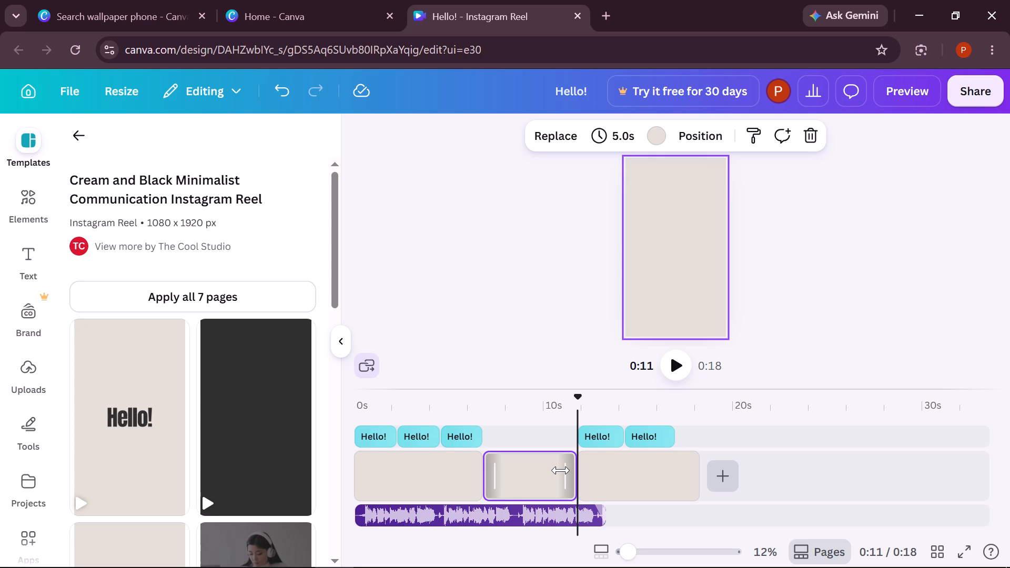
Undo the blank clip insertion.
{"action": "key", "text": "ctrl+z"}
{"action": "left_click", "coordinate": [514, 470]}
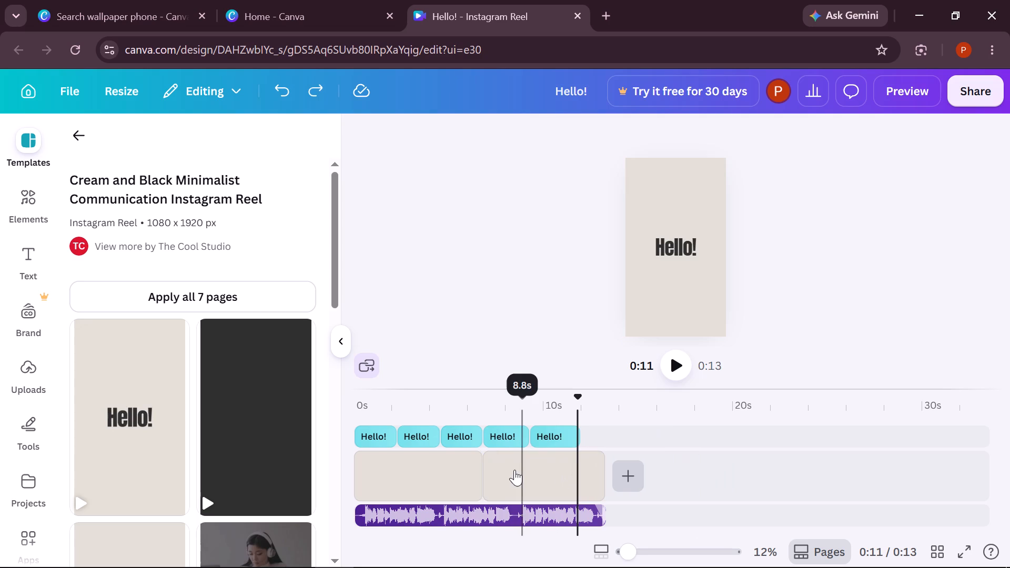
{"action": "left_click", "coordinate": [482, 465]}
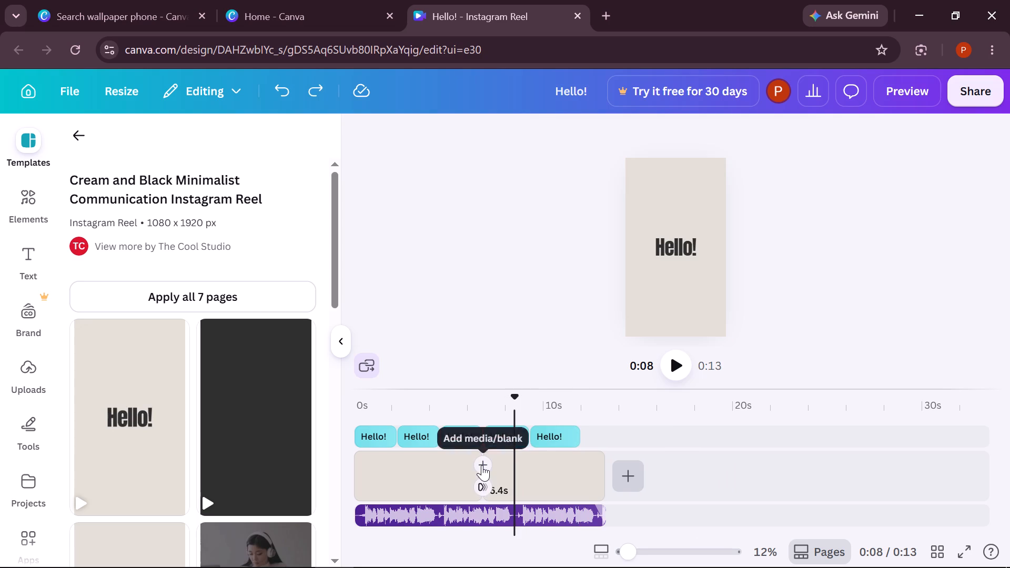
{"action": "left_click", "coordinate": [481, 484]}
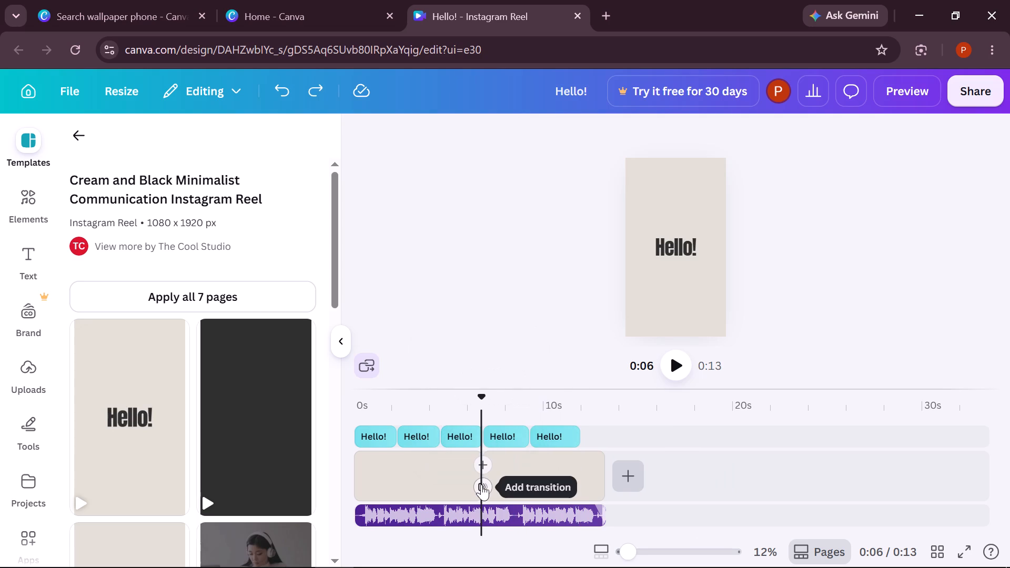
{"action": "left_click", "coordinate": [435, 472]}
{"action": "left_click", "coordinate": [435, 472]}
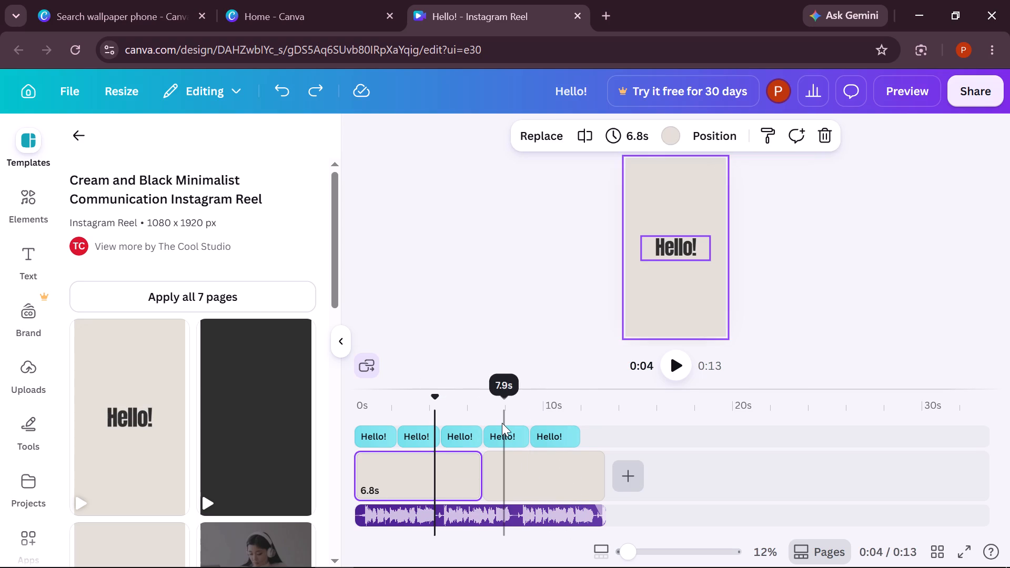
Examine the Reel's layer list and the options available for the second "Hello!" clip's layer.
{"action": "left_click", "coordinate": [421, 434]}
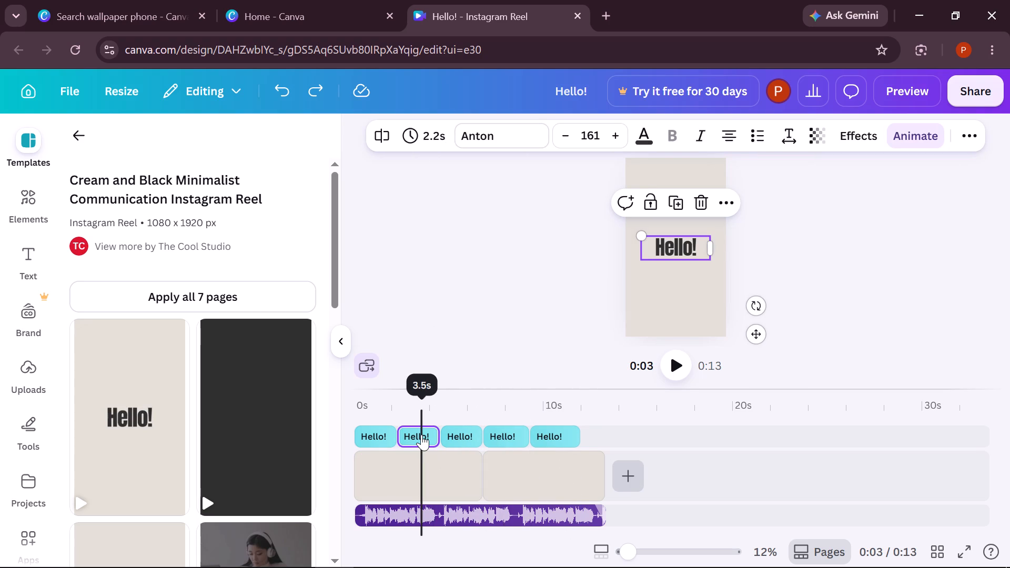
{"action": "left_click", "coordinate": [424, 438]}
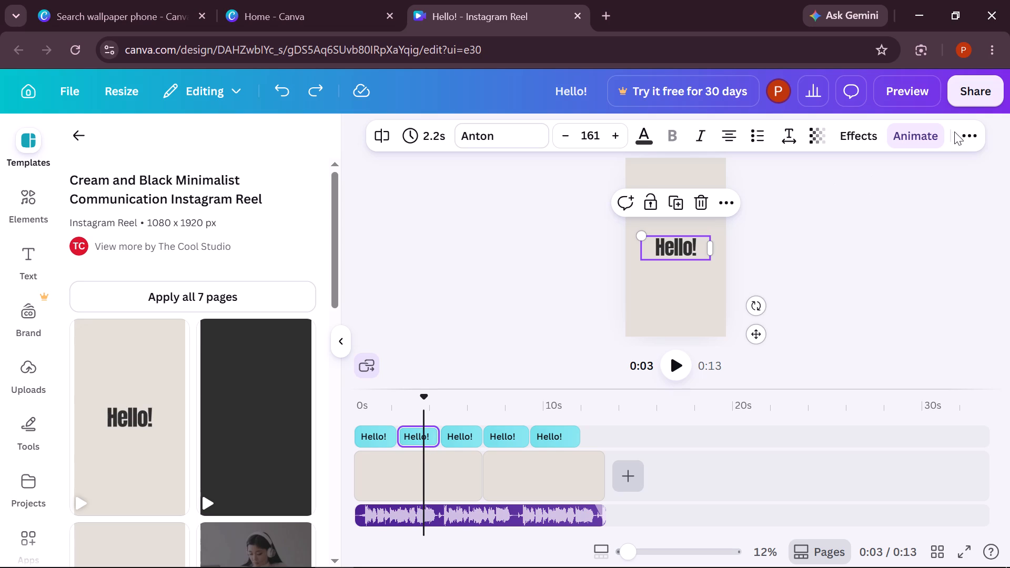
{"action": "left_click", "coordinate": [969, 134]}
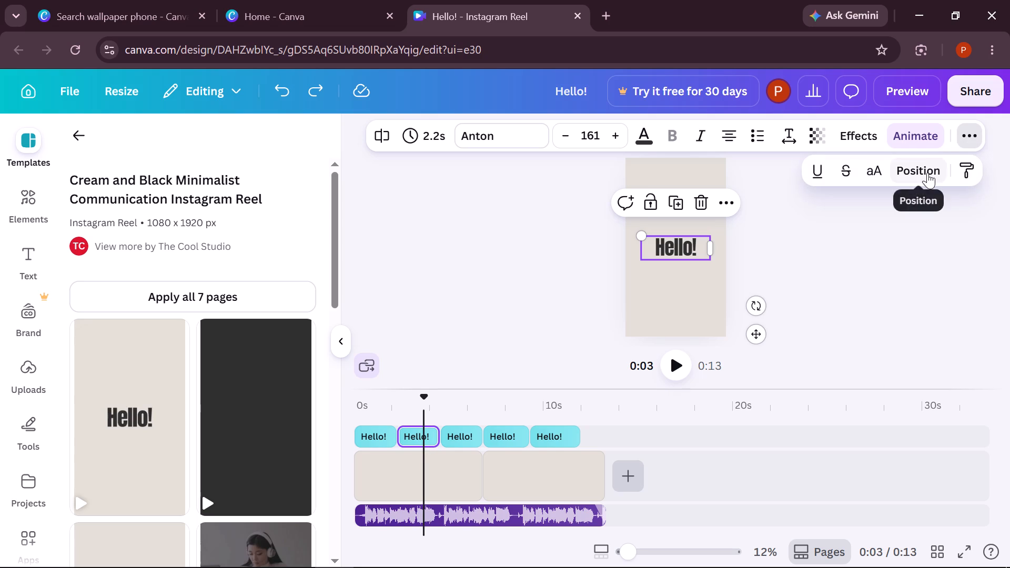
{"action": "left_click", "coordinate": [927, 173]}
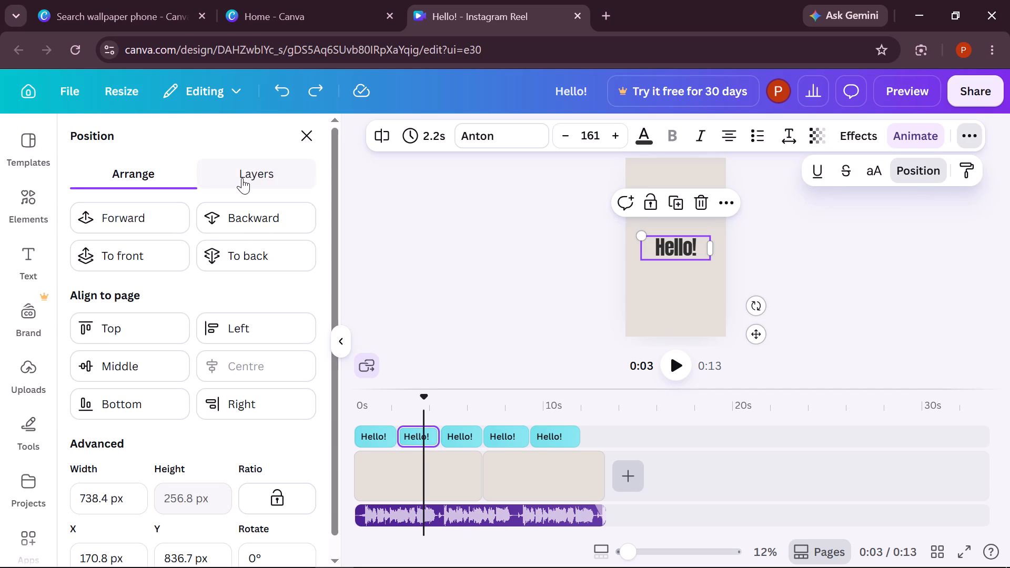
{"action": "left_click", "coordinate": [242, 178]}
{"action": "left_click", "coordinate": [188, 318]}
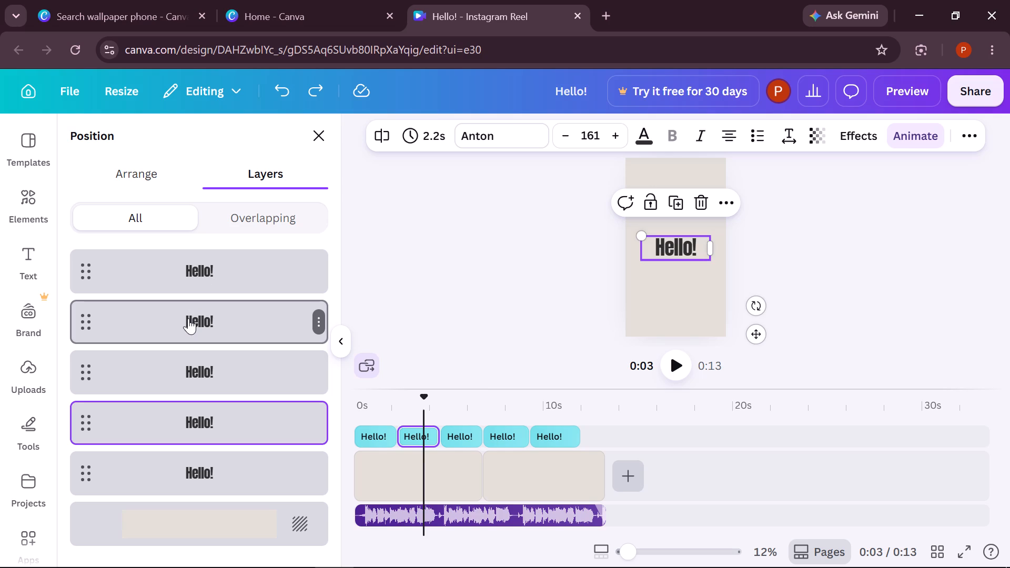
{"action": "left_click", "coordinate": [204, 354]}
{"action": "left_click", "coordinate": [224, 411]}
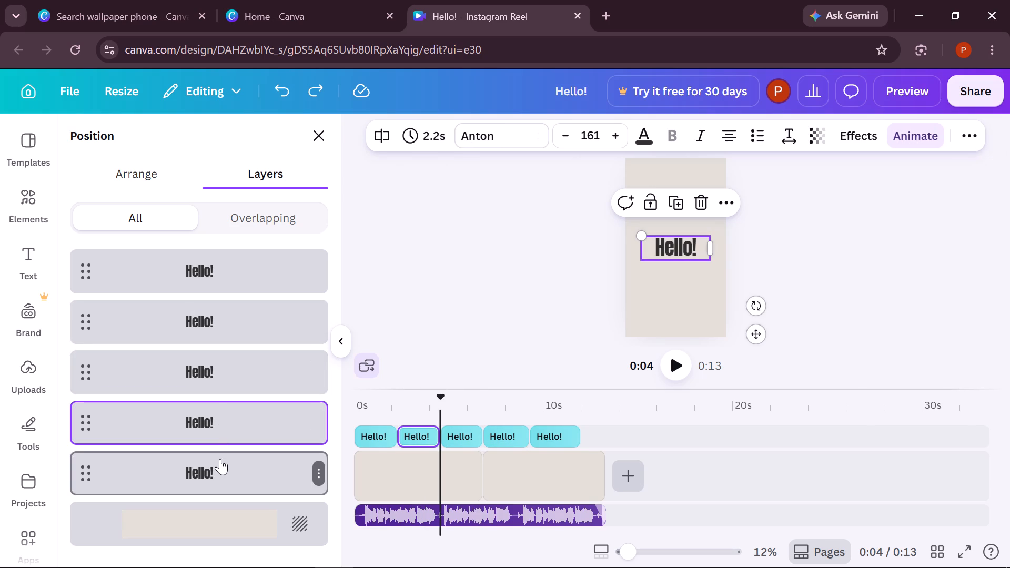
{"action": "left_click", "coordinate": [209, 420]}
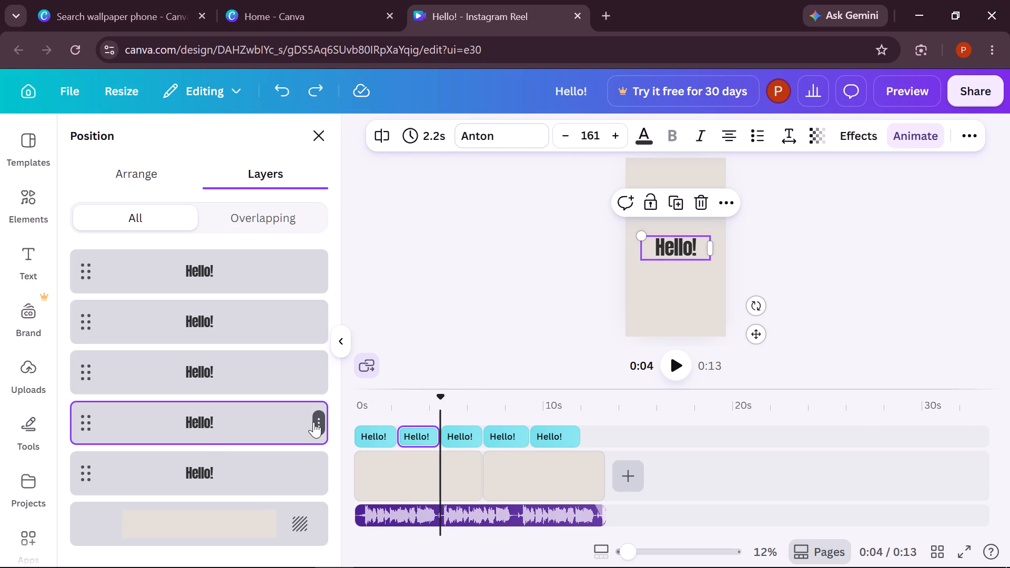
{"action": "left_click", "coordinate": [316, 421]}
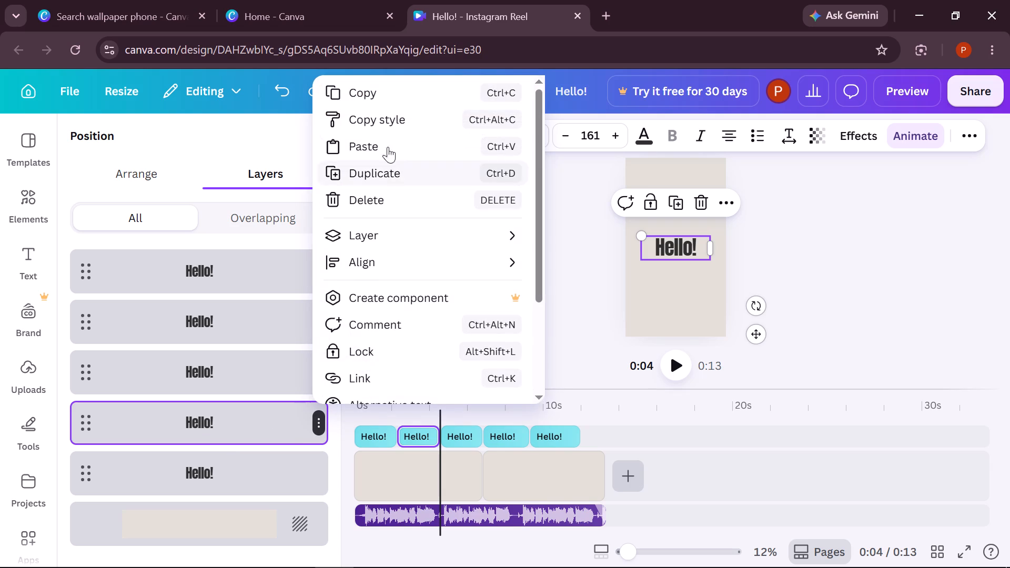
{"action": "scroll", "coordinate": [399, 253], "scroll_direction": "down", "scroll_amount": 2}
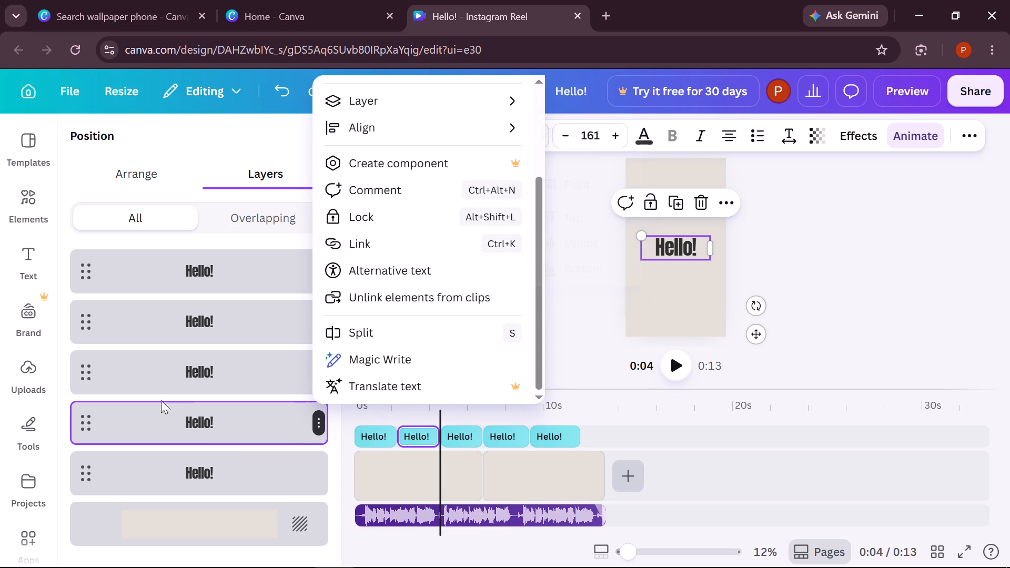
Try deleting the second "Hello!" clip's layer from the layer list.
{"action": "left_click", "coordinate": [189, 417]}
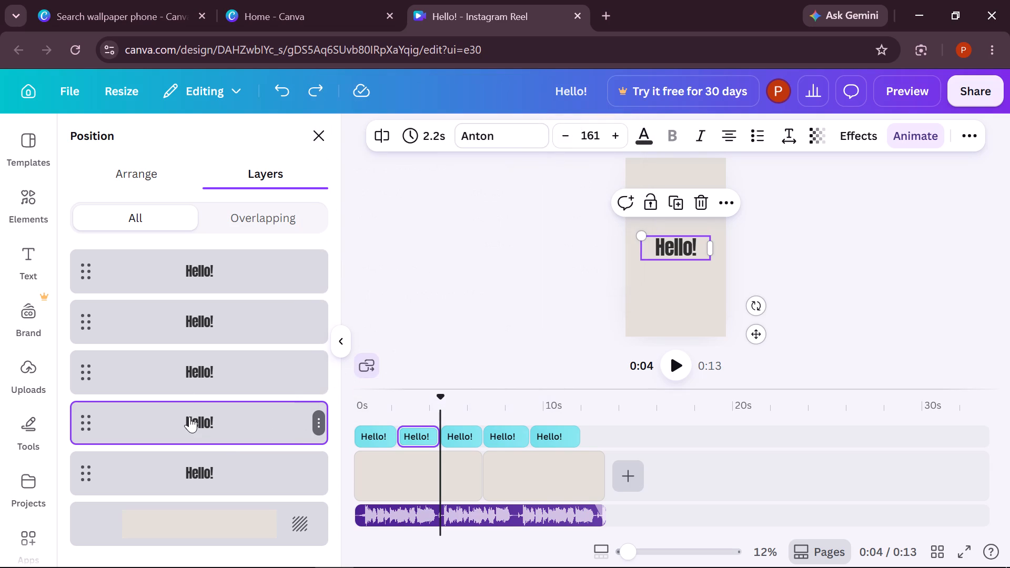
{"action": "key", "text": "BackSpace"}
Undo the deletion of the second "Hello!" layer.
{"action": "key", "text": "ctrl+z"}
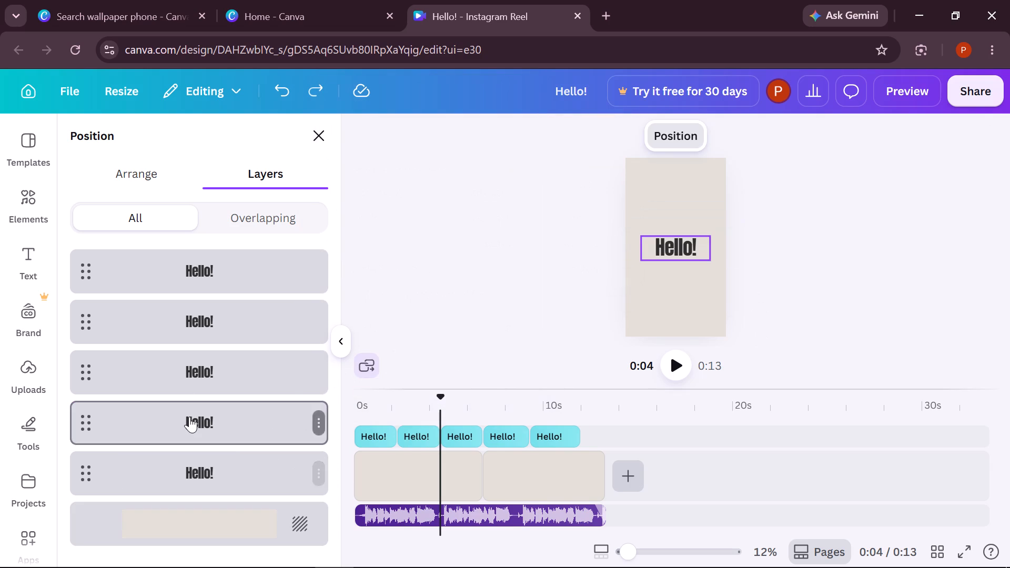
Replace the second clip's "Hello!" text with "sai".
{"action": "left_click", "coordinate": [417, 434]}
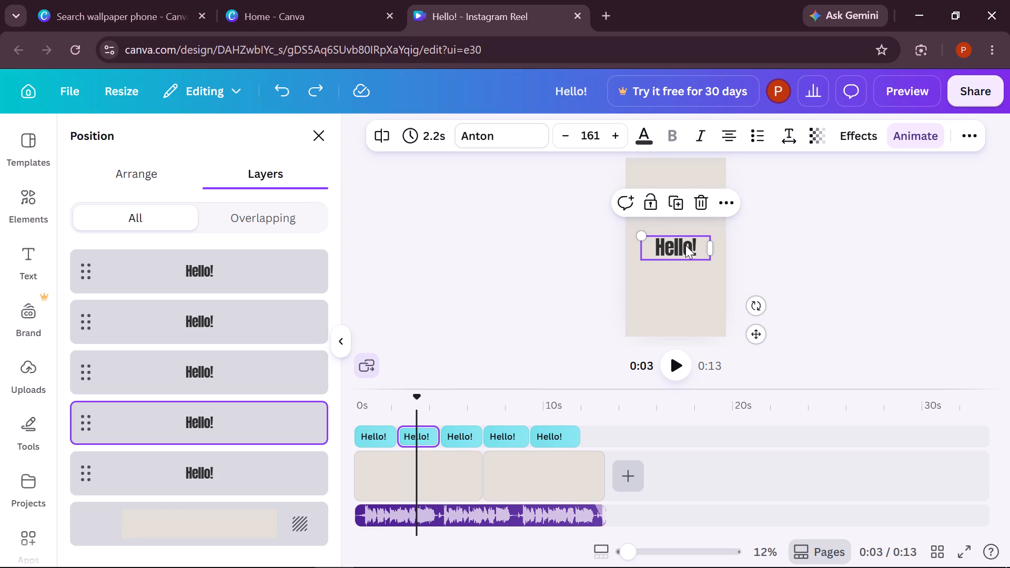
{"action": "left_click", "coordinate": [685, 246]}
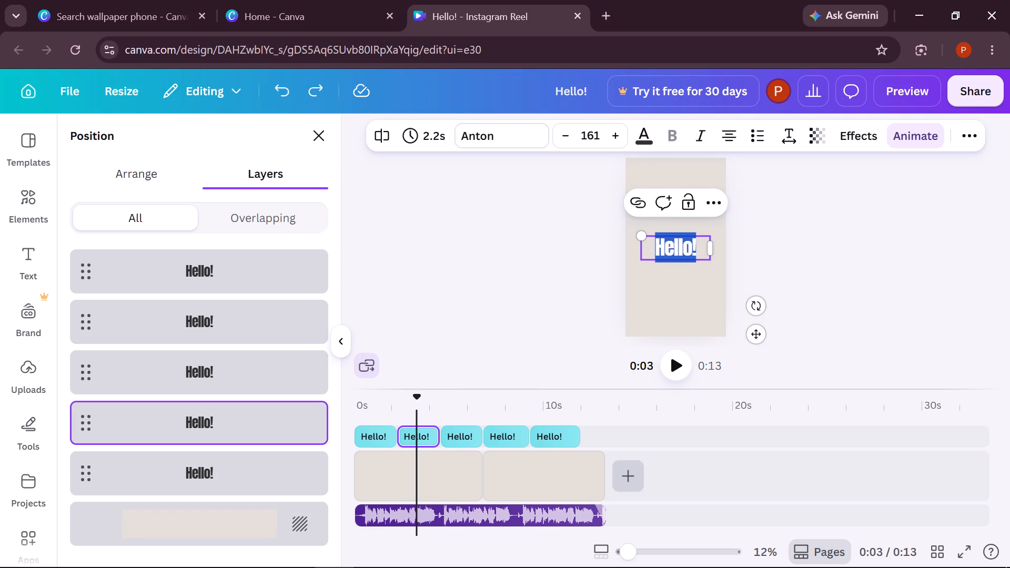
{"action": "left_click", "coordinate": [697, 244]}
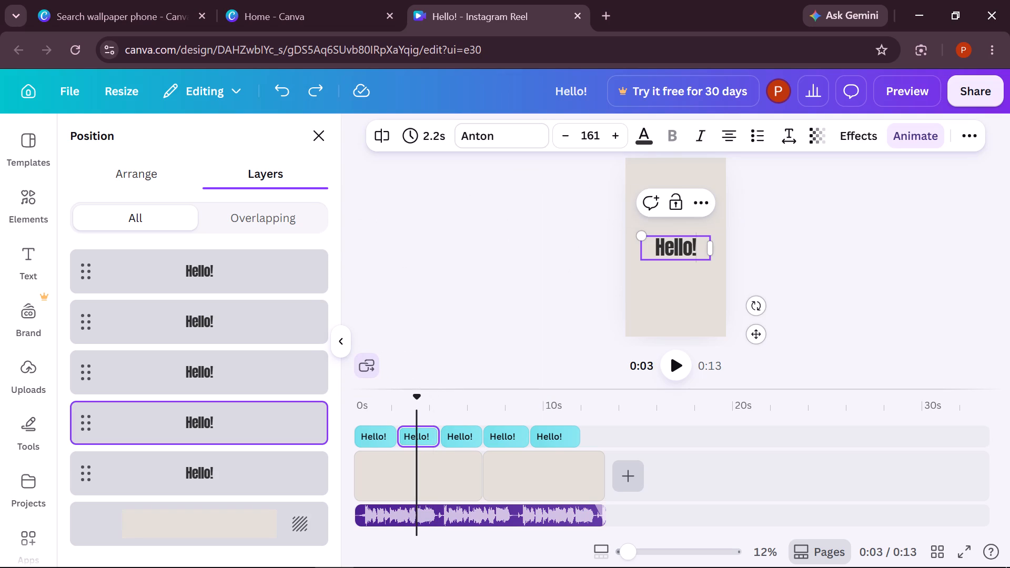
{"action": "key", "text": "BackSpace"}
{"action": "key", "text": "BackSpace"}
{"action": "key", "text": "BackSpace"}
{"action": "key", "text": "BackSpace"}
{"action": "key", "text": "BackSpace"}
{"action": "key", "text": "BackSpace"}
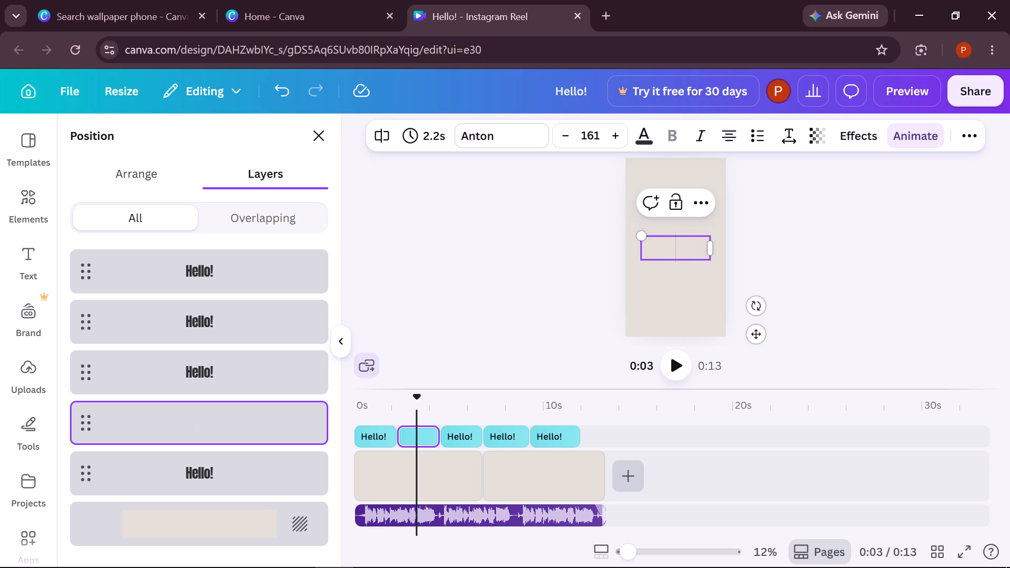
{"action": "type", "text": "sai"}
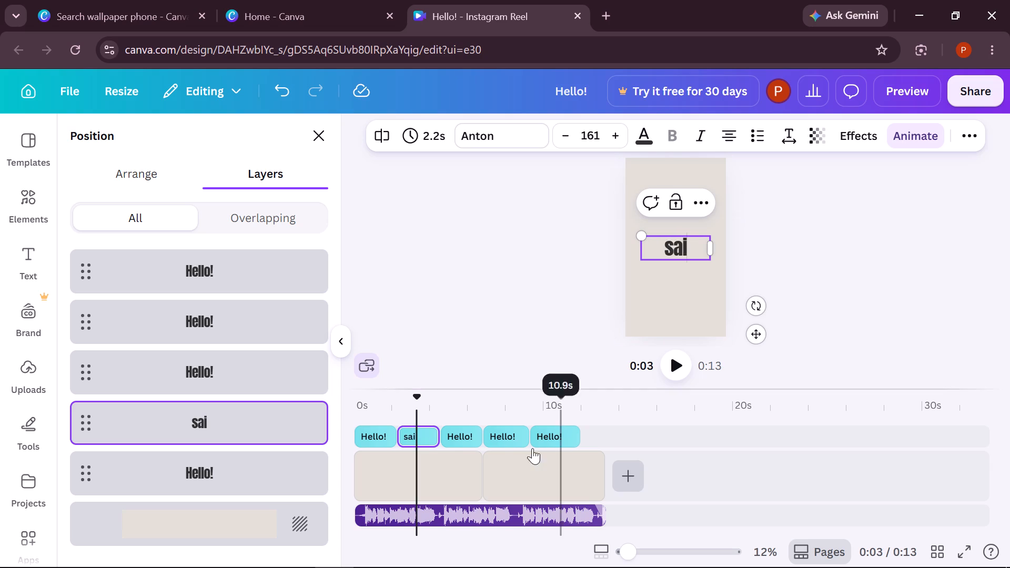
Clear the "Hello!" text from the third text clip.
{"action": "left_click", "coordinate": [464, 434]}
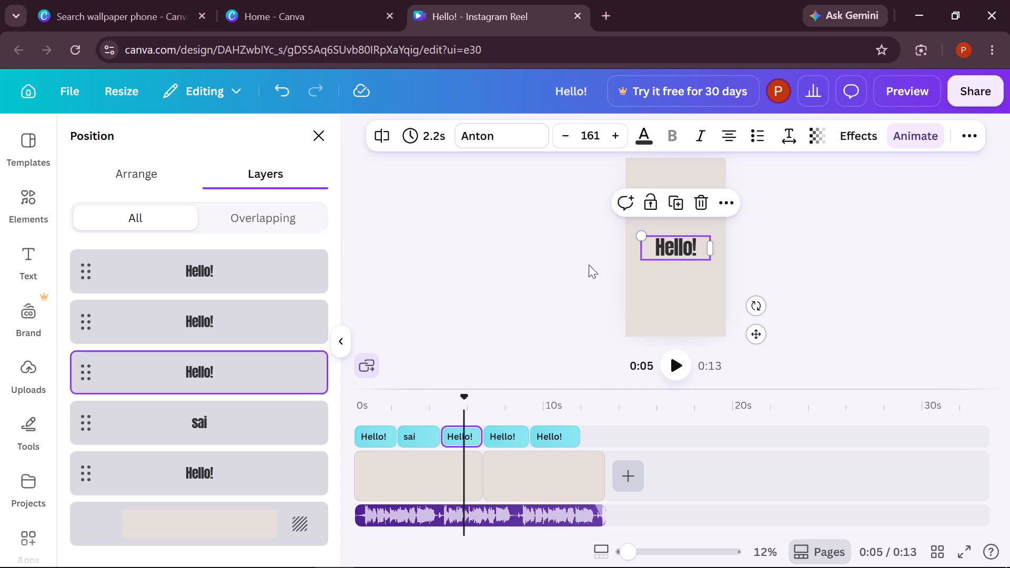
{"action": "left_click", "coordinate": [697, 245]}
{"action": "left_click", "coordinate": [696, 245]}
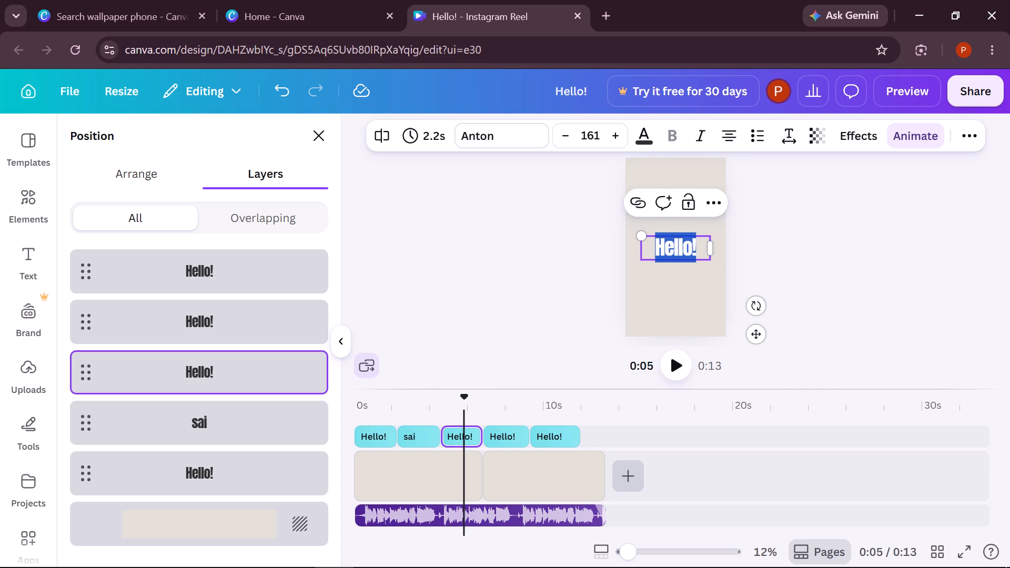
{"action": "key", "text": "BackSpace"}
{"action": "key", "text": "BackSpace"}
{"action": "key", "text": "BackSpace"}
{"action": "key", "text": "BackSpace"}
{"action": "key", "text": "BackSpace"}
{"action": "key", "text": "BackSpace"}
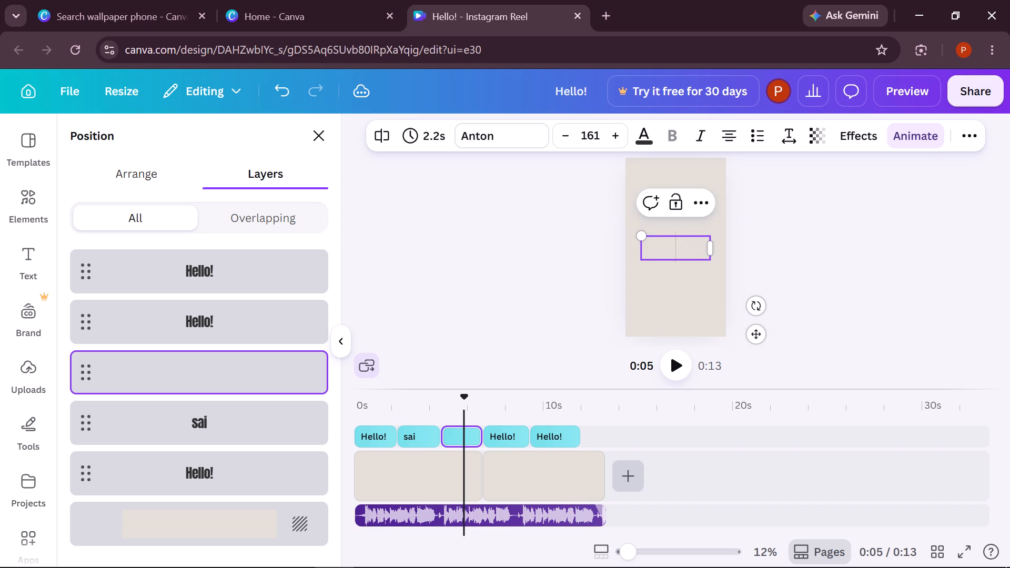
Enter "RAM" as the text of the emptied third text clip.
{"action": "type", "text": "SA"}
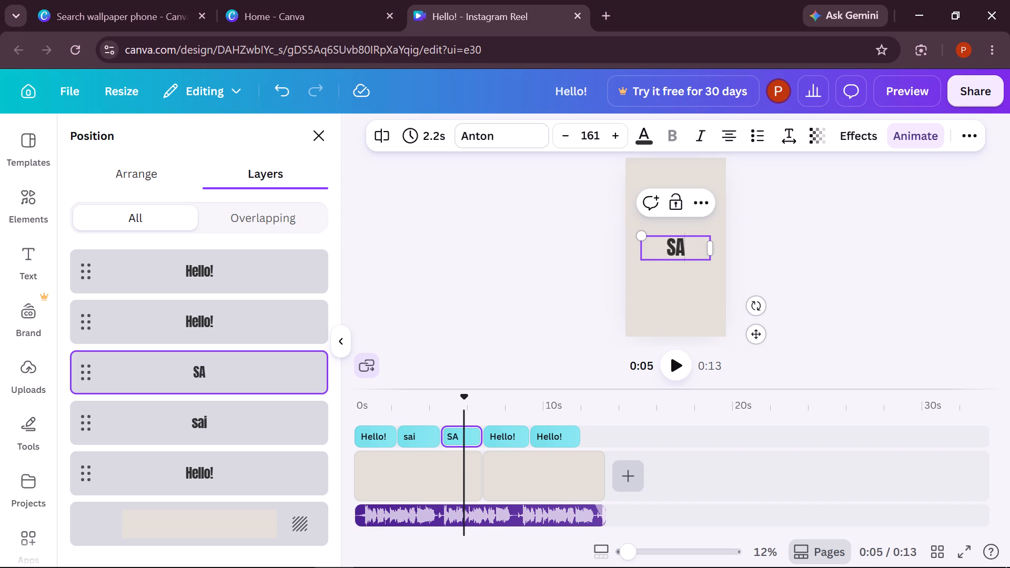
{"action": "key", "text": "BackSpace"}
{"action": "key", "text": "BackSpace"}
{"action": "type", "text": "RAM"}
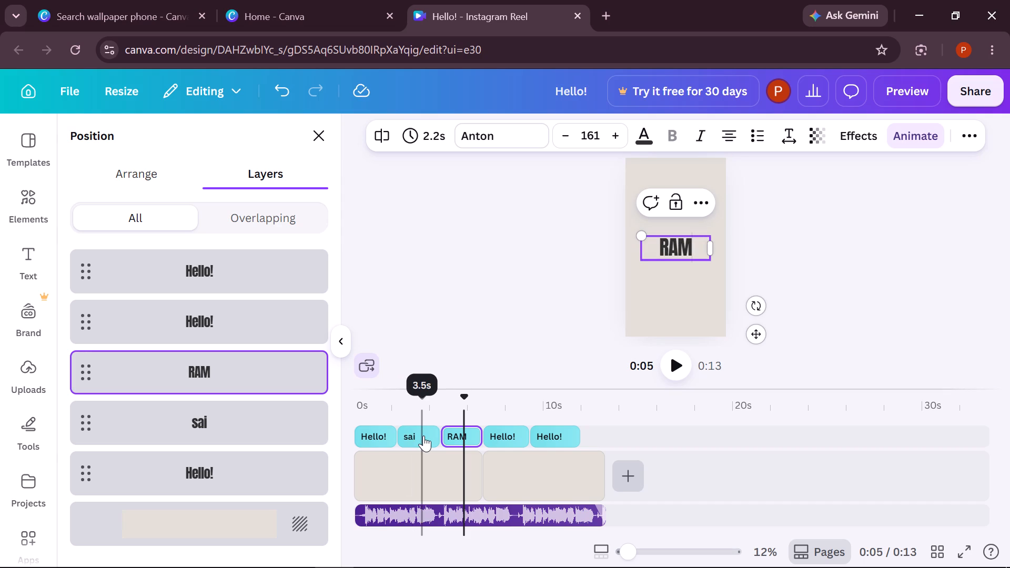
Replace the second clip's "sai" text with uppercase "SAI".
{"action": "left_click", "coordinate": [423, 435]}
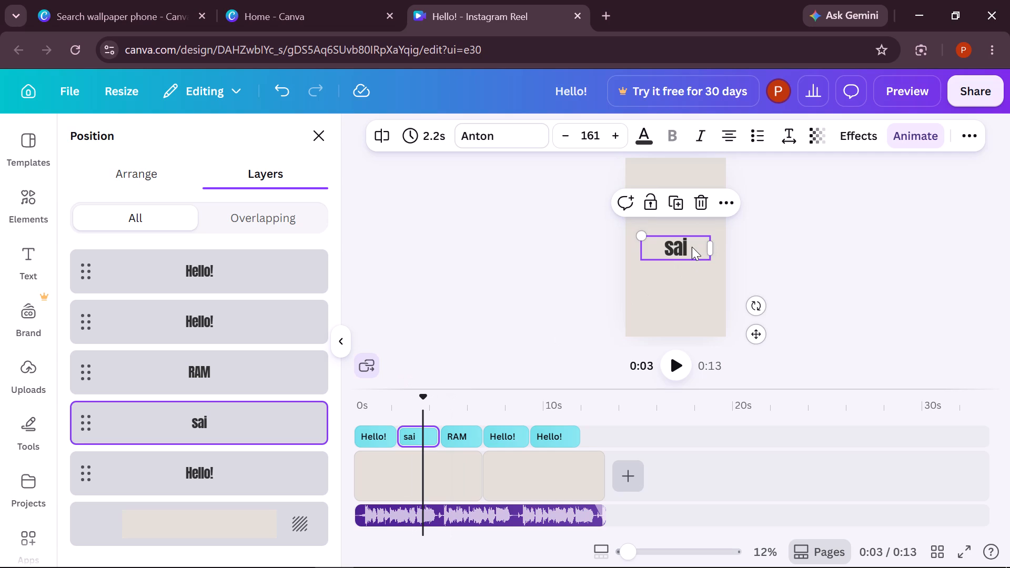
{"action": "left_click", "coordinate": [692, 247]}
{"action": "key", "text": "BackSpace"}
{"action": "key", "text": "BackSpace"}
{"action": "key", "text": "BackSpace"}
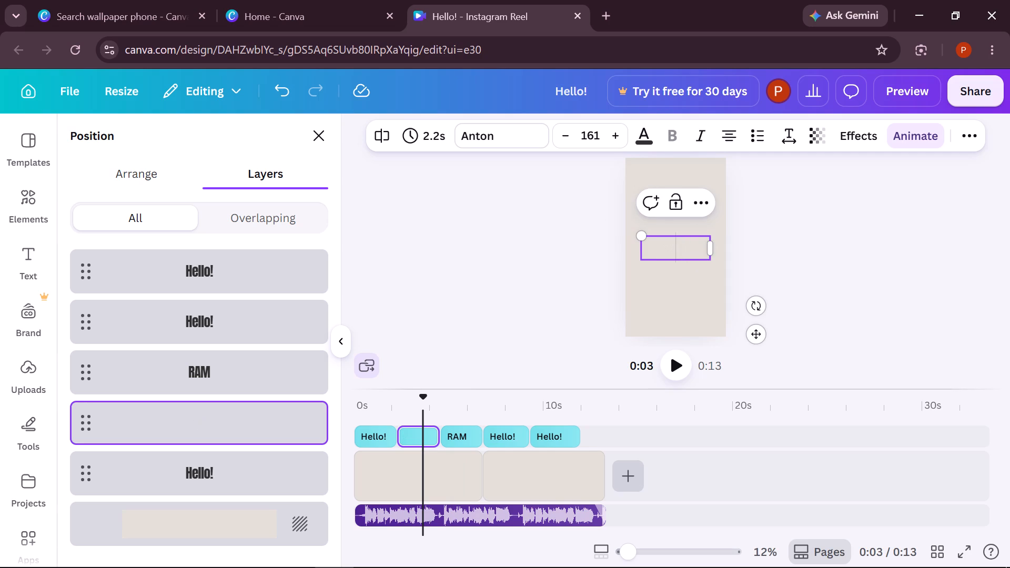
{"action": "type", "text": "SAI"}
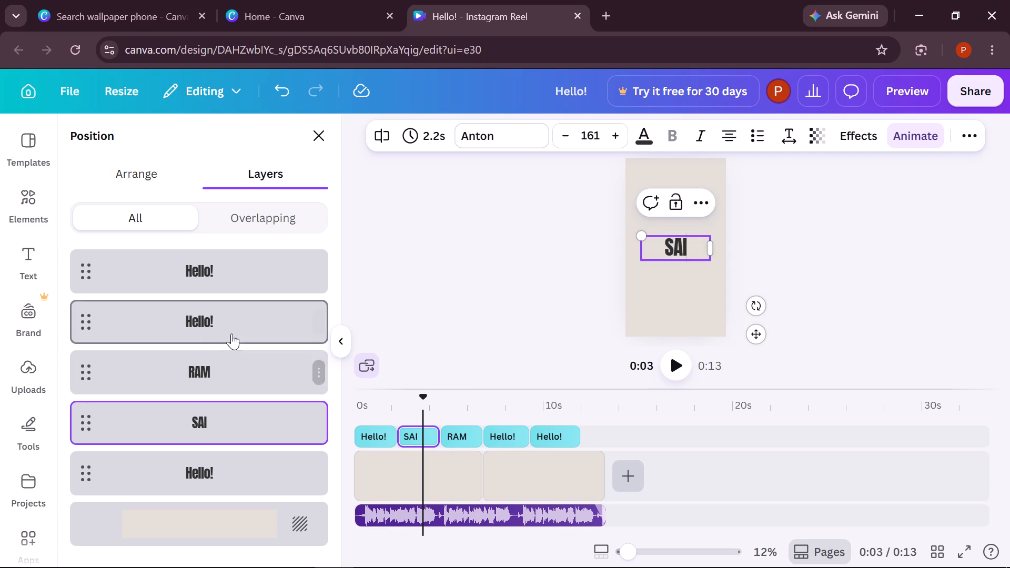
Replace the fourth text clip's "Hello!" with "OR" followed by a line break.
{"action": "left_click", "coordinate": [211, 326]}
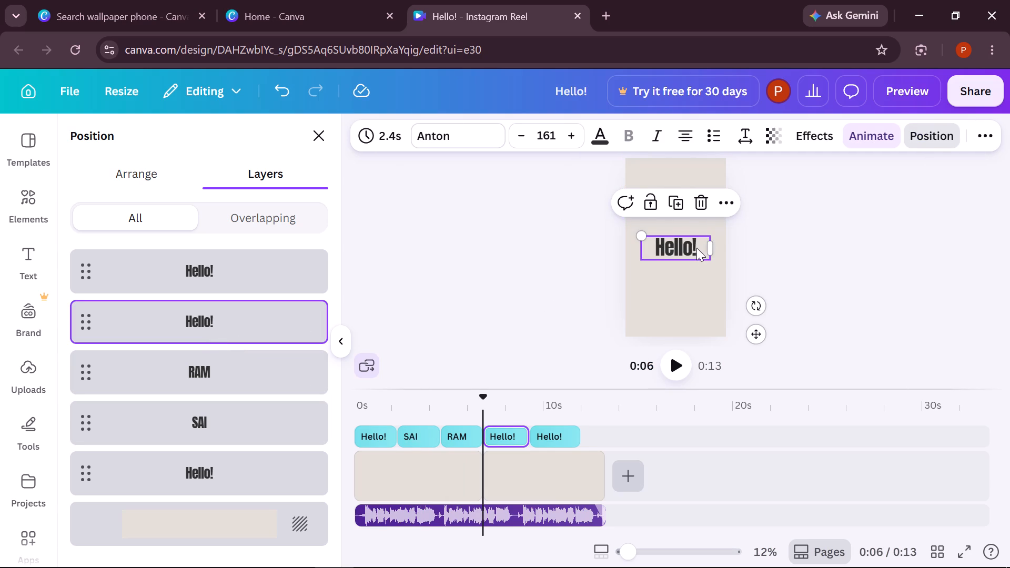
{"action": "left_click", "coordinate": [697, 247]}
{"action": "left_click", "coordinate": [697, 247]}
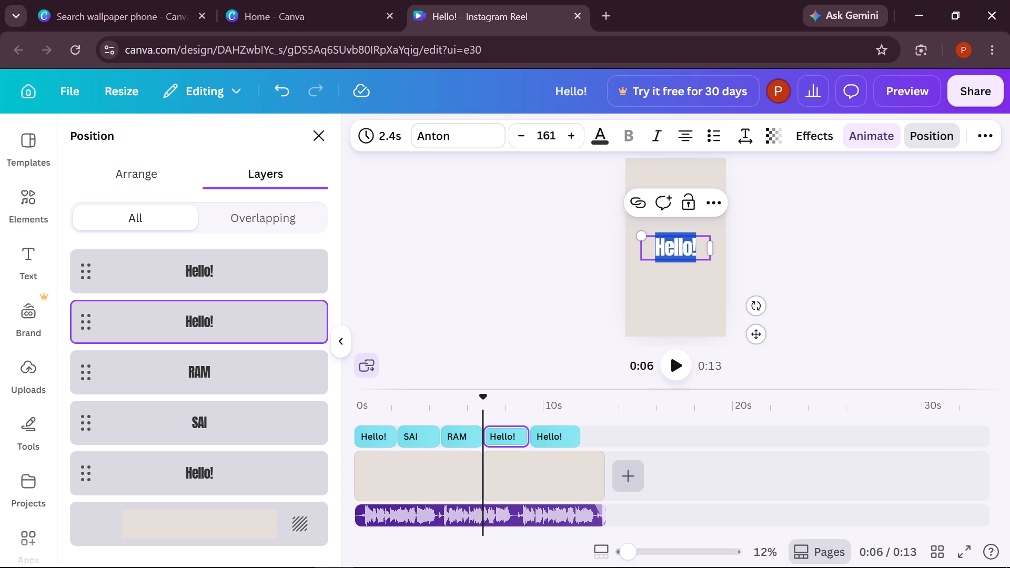
{"action": "key", "text": "BackSpace"}
{"action": "key", "text": "BackSpace"}
{"action": "key", "text": "BackSpace"}
{"action": "key", "text": "BackSpace"}
{"action": "key", "text": "BackSpace"}
{"action": "key", "text": "BackSpace"}
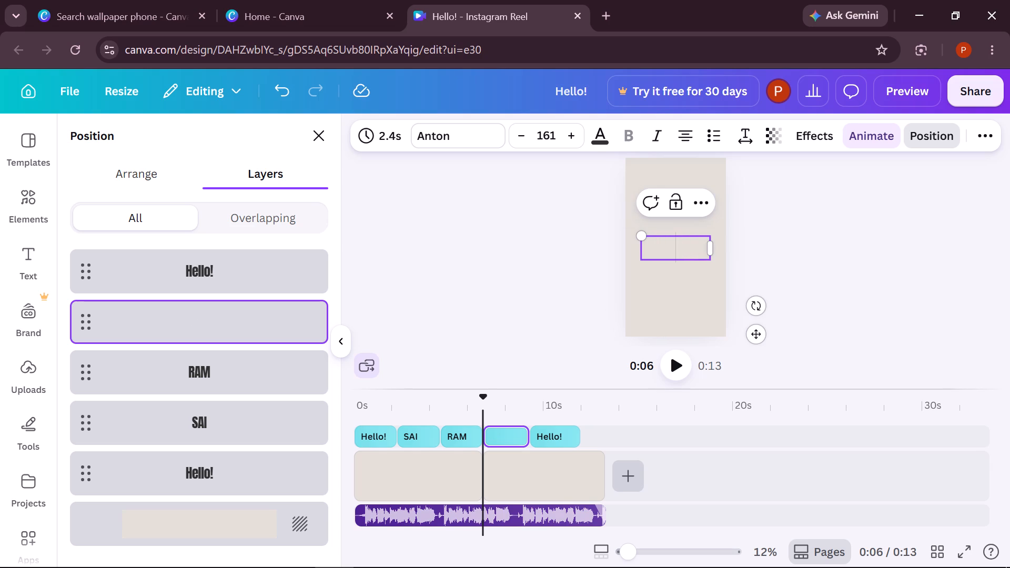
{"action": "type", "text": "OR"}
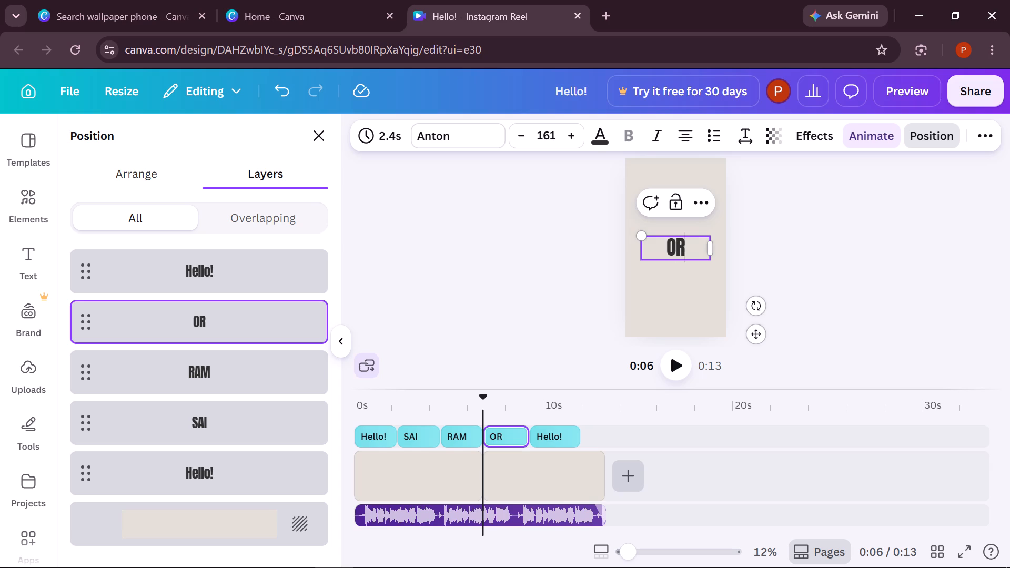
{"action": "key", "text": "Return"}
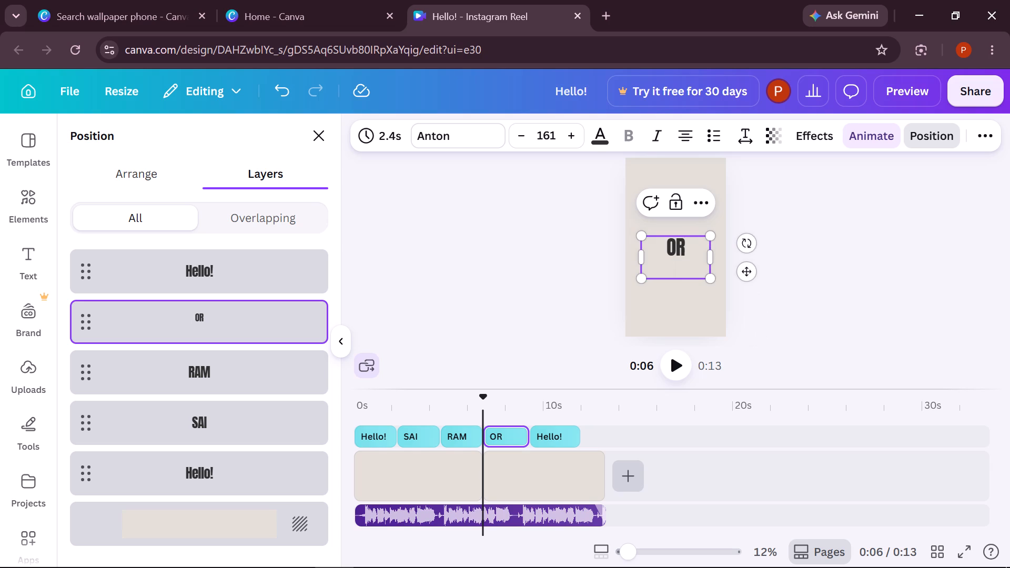
Remove the extra blank line below "OR" in the fourth text clip.
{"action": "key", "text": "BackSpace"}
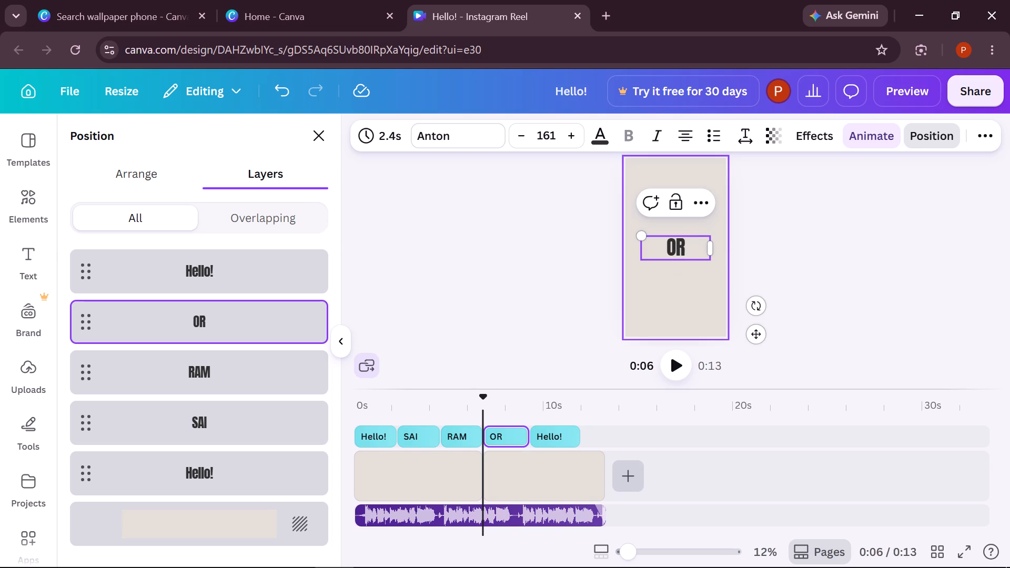
Split the "OR" text clip near its middle, at about 8 s on the timeline.
{"action": "left_click", "coordinate": [508, 437]}
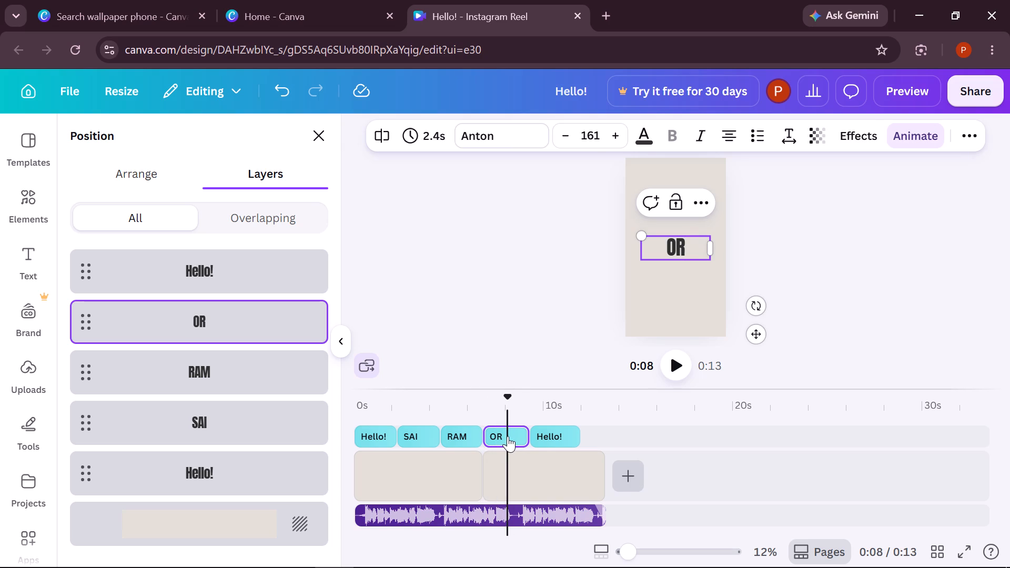
{"action": "left_click", "coordinate": [508, 436]}
{"action": "key", "text": "s"}
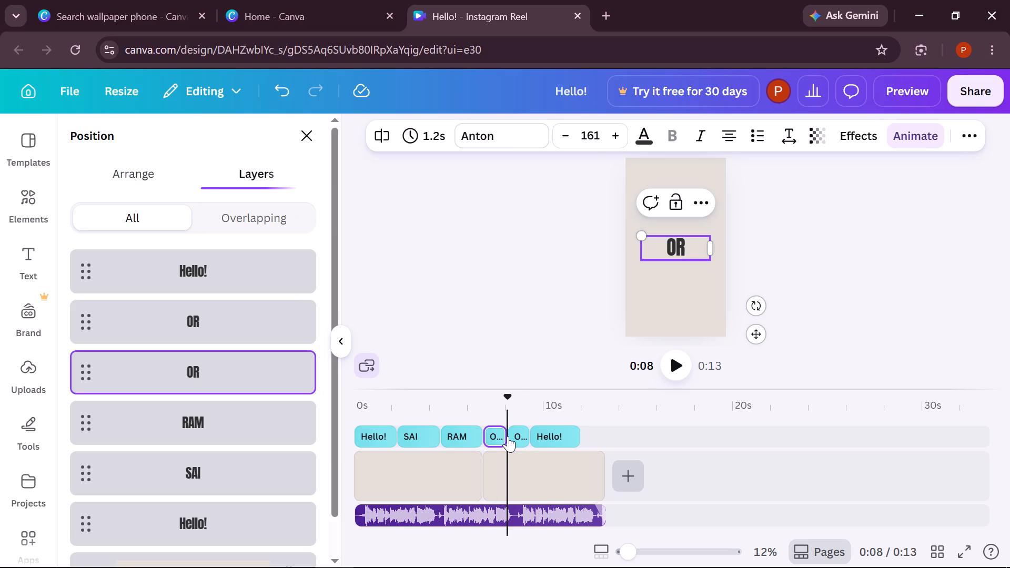
Replace the text in the second half of the split "OR" clip with "SIVA".
{"action": "left_click", "coordinate": [519, 435]}
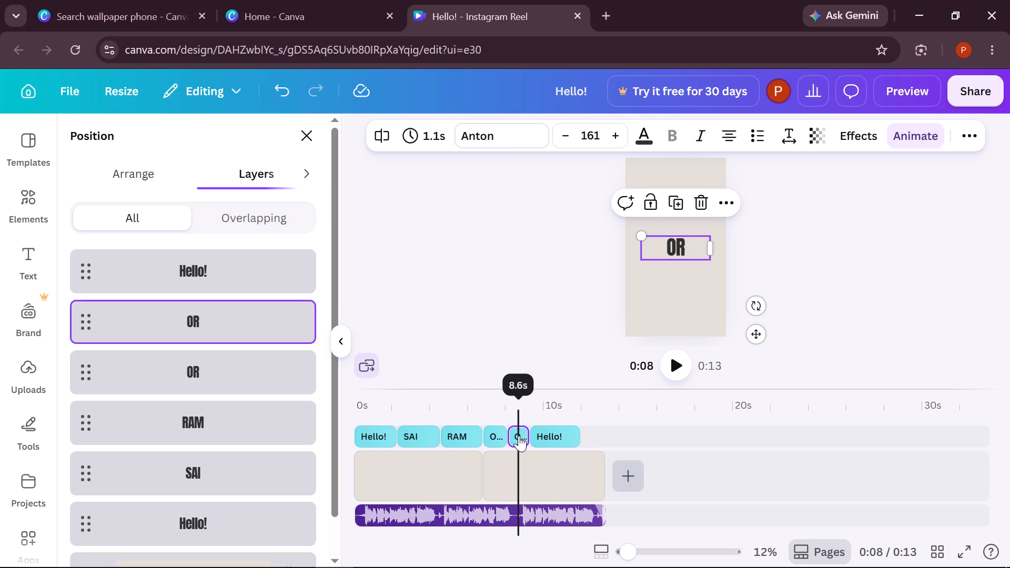
{"action": "left_click", "coordinate": [690, 247]}
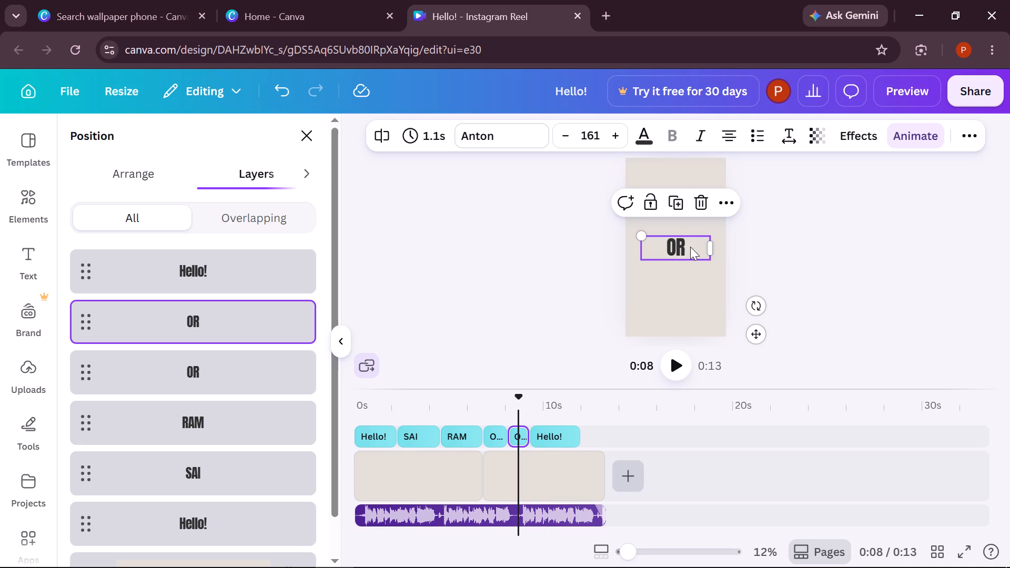
{"action": "key", "text": "BackSpace"}
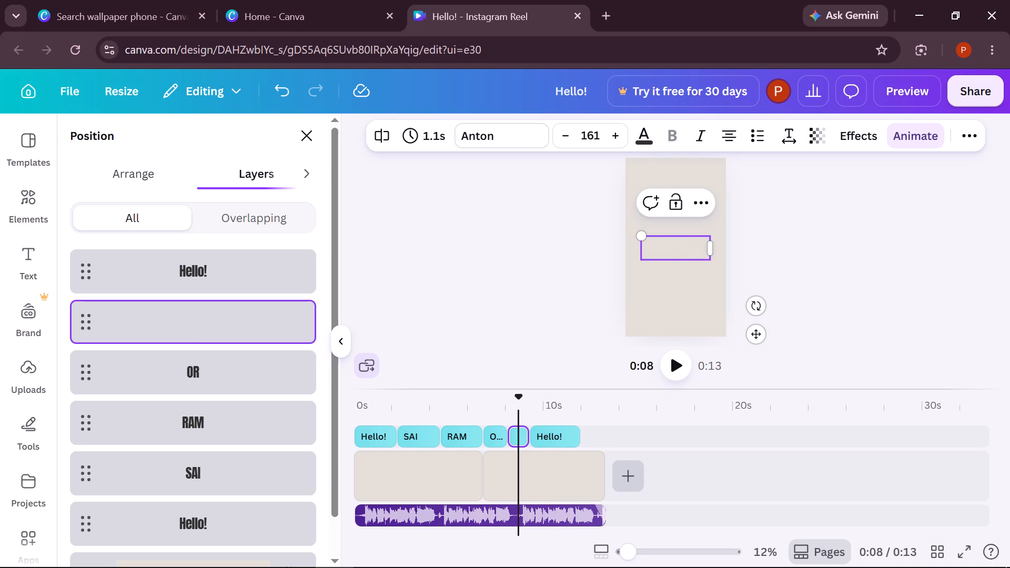
{"action": "type", "text": "SIVS"}
{"action": "key", "text": "BackSpace"}
{"action": "key", "text": "a"}
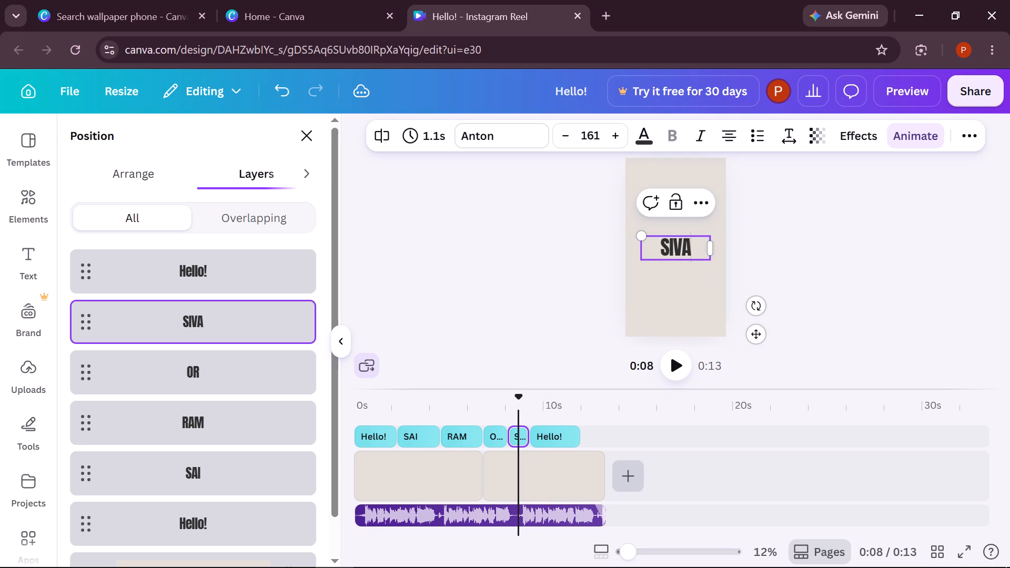
Replace the last clip's "Hello!" text with "RAM".
{"action": "left_click", "coordinate": [551, 437]}
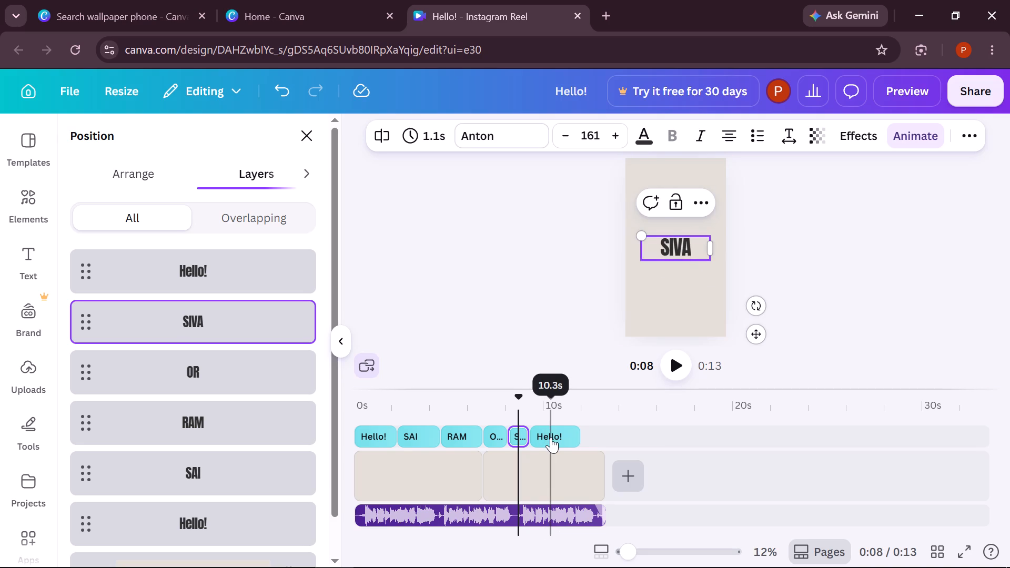
{"action": "left_click", "coordinate": [694, 248]}
{"action": "key", "text": "BackSpace"}
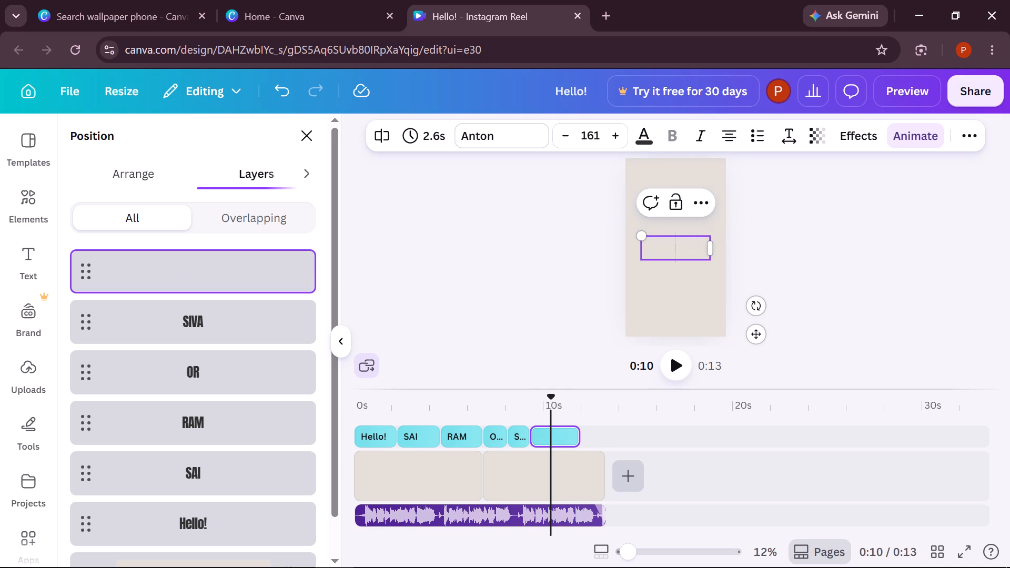
{"action": "type", "text": "RAM"}
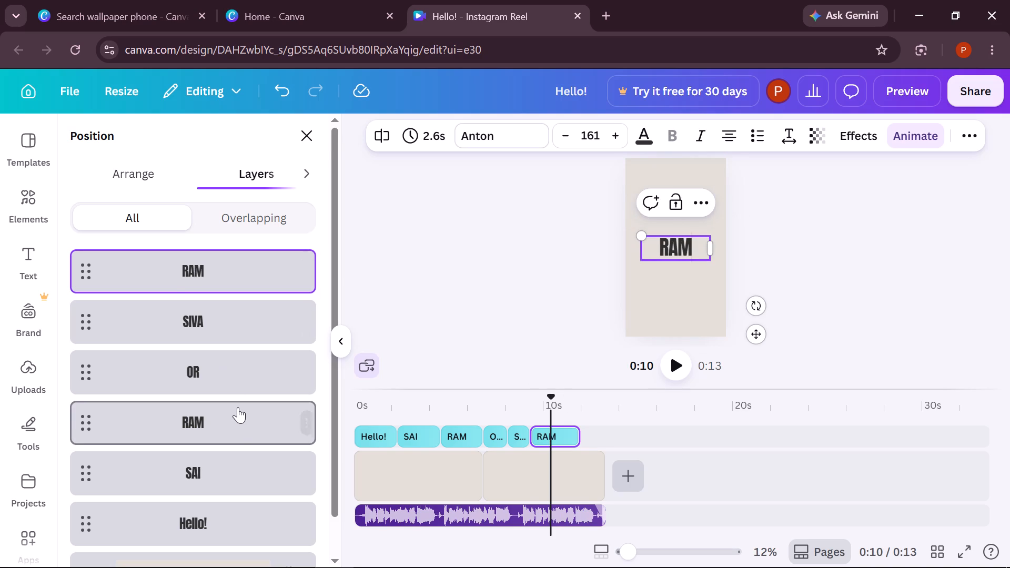
Select the remaining "Hello!" text in the layer list.
{"action": "scroll", "coordinate": [238, 407], "scroll_direction": "down", "scroll_amount": 1}
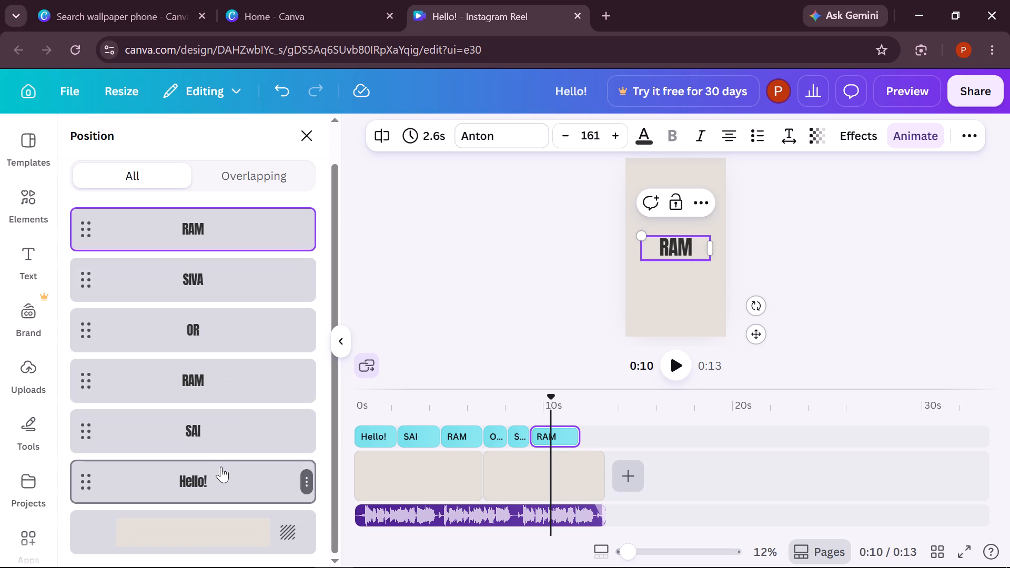
{"action": "left_click", "coordinate": [221, 466]}
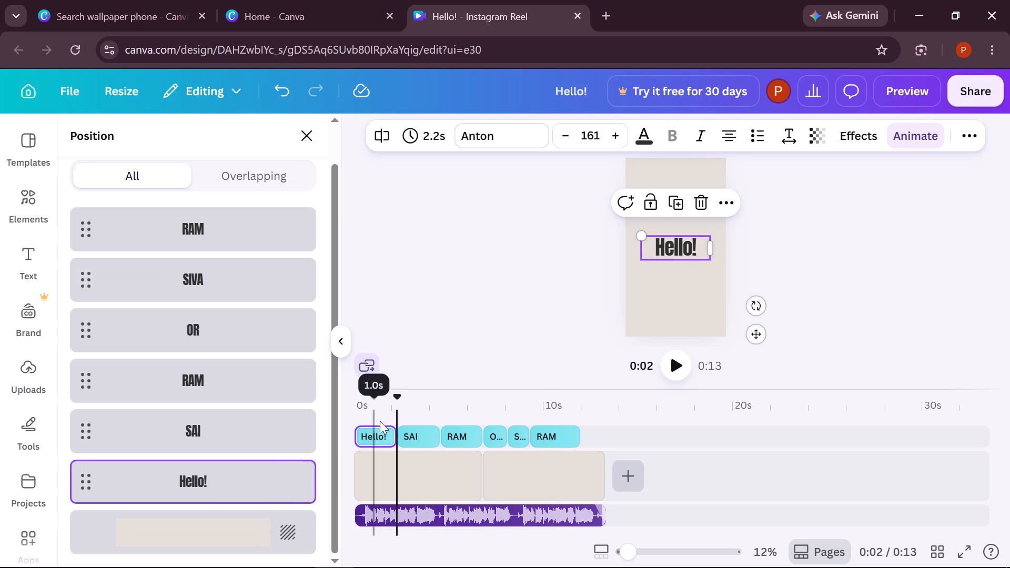
Trim the end of the first "Hello!" text clip so that it lasts 2.0 s.
{"action": "left_click_drag", "start_coordinate": [398, 398], "coordinate": [395, 398]}
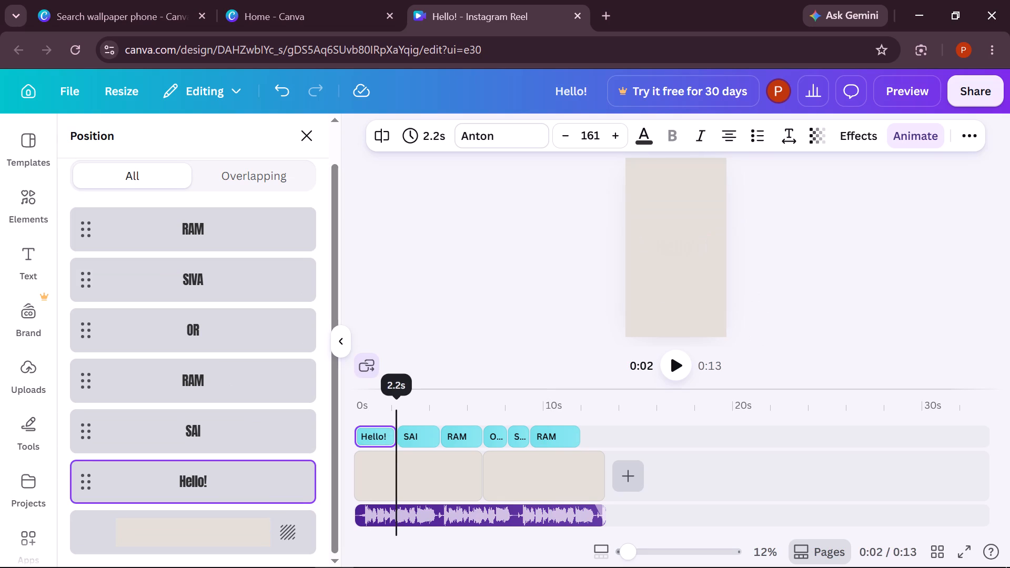
{"action": "left_click_drag", "start_coordinate": [395, 398], "coordinate": [393, 398]}
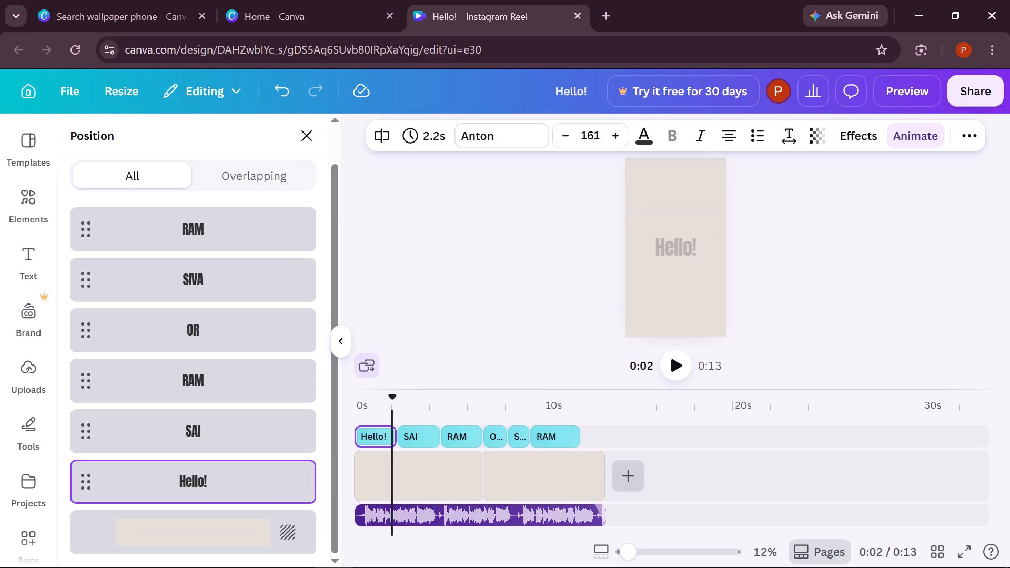
{"action": "key", "text": "Return"}
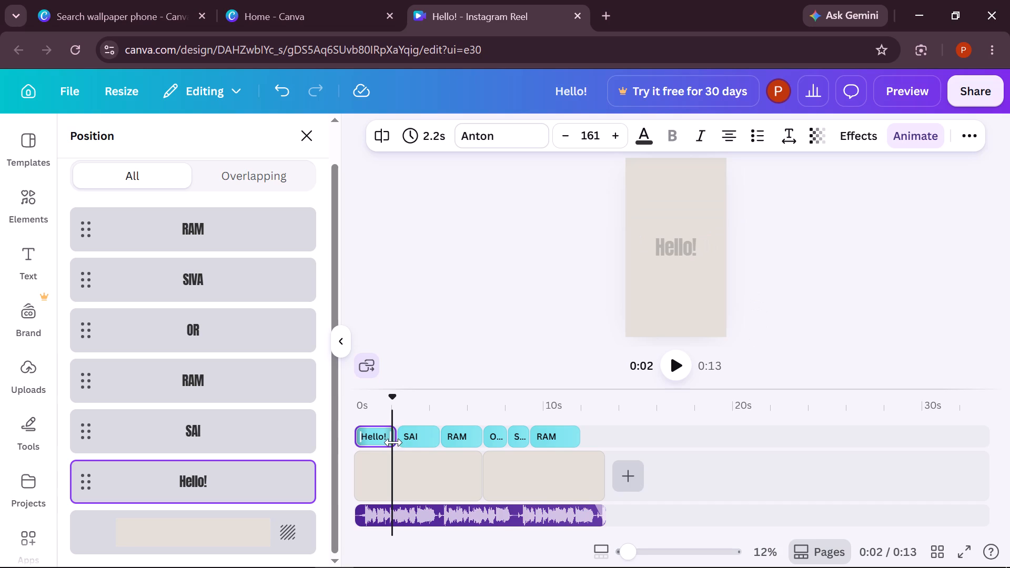
{"action": "left_click", "coordinate": [394, 440]}
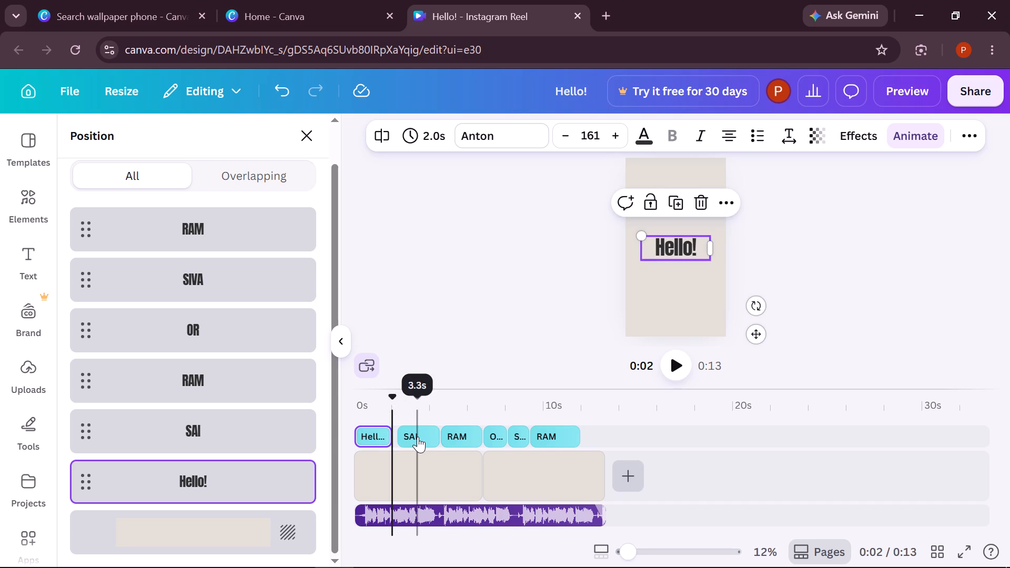
Move the "SAI" text clip earlier on the same track so it starts directly after the "Hello!" clip, at about 2 s.
{"action": "left_click_drag", "start_coordinate": [418, 437], "coordinate": [413, 433]}
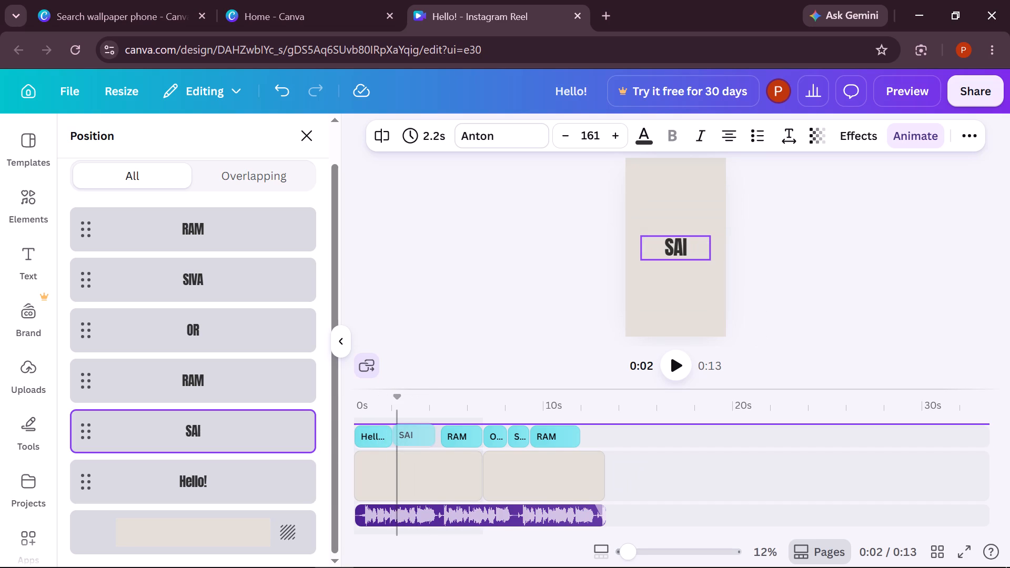
{"action": "left_click_drag", "start_coordinate": [413, 433], "coordinate": [413, 435]}
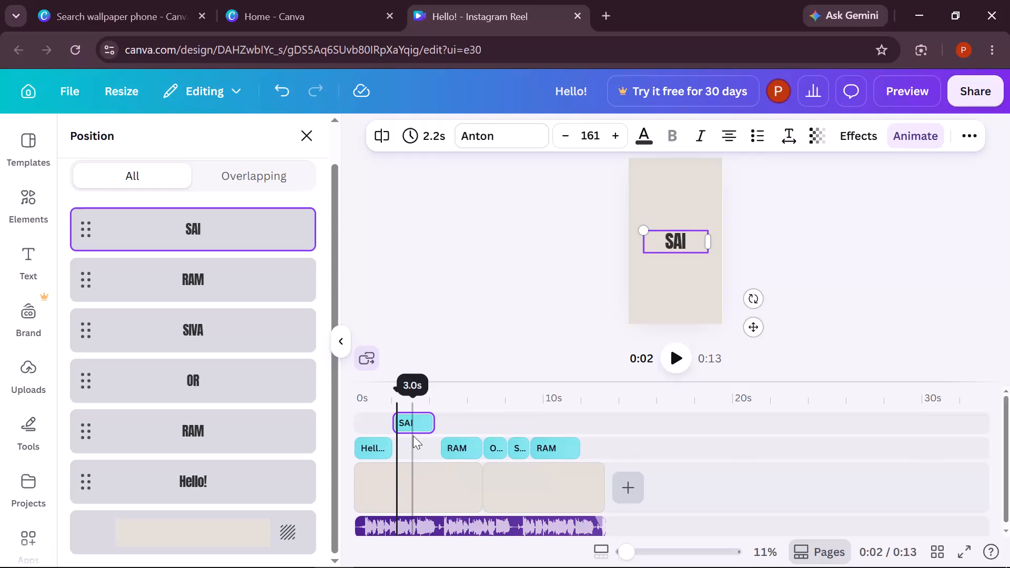
{"action": "left_click_drag", "start_coordinate": [411, 414], "coordinate": [411, 439]}
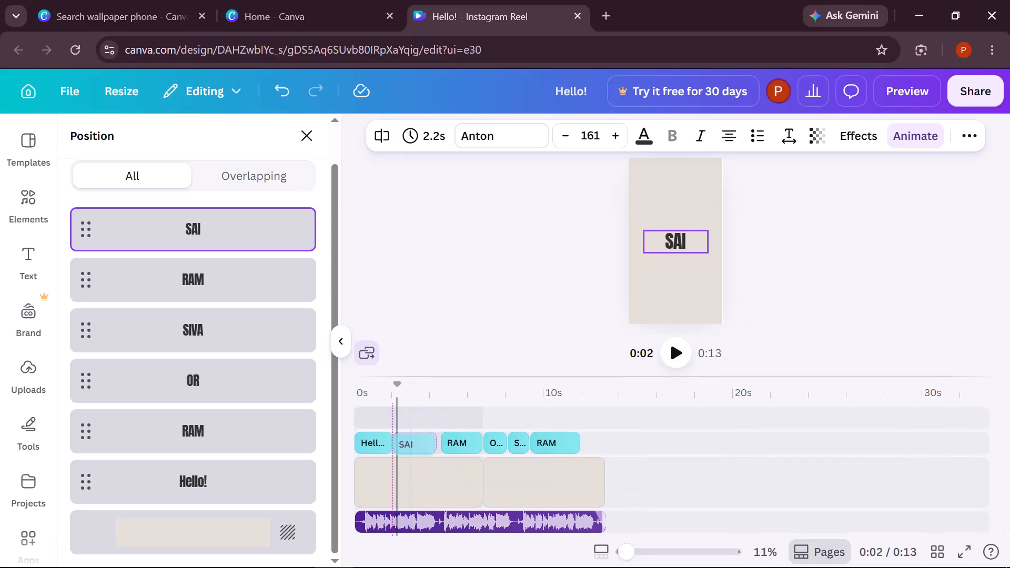
{"action": "left_click_drag", "start_coordinate": [411, 439], "coordinate": [412, 437]}
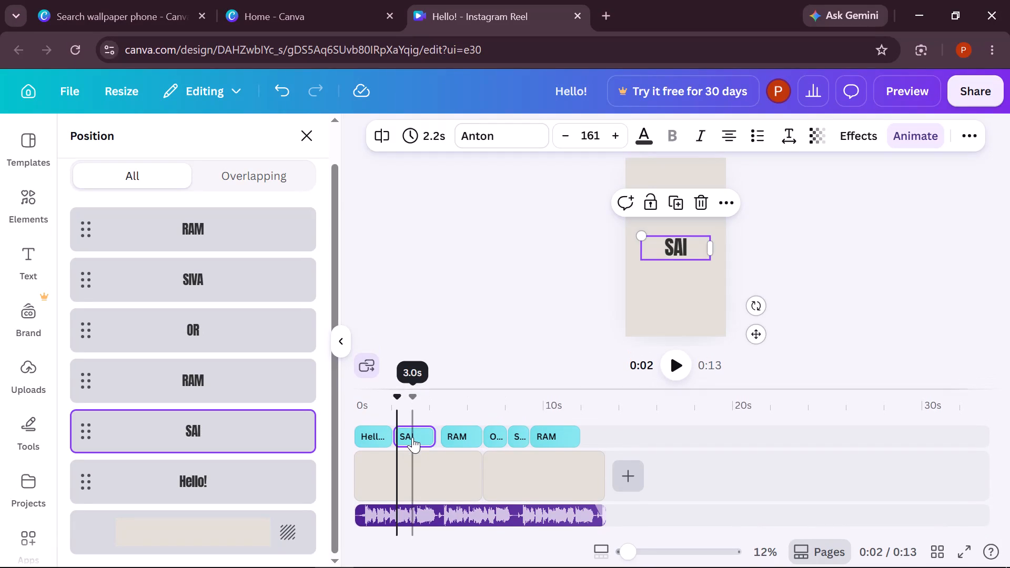
{"action": "left_click", "coordinate": [427, 337]}
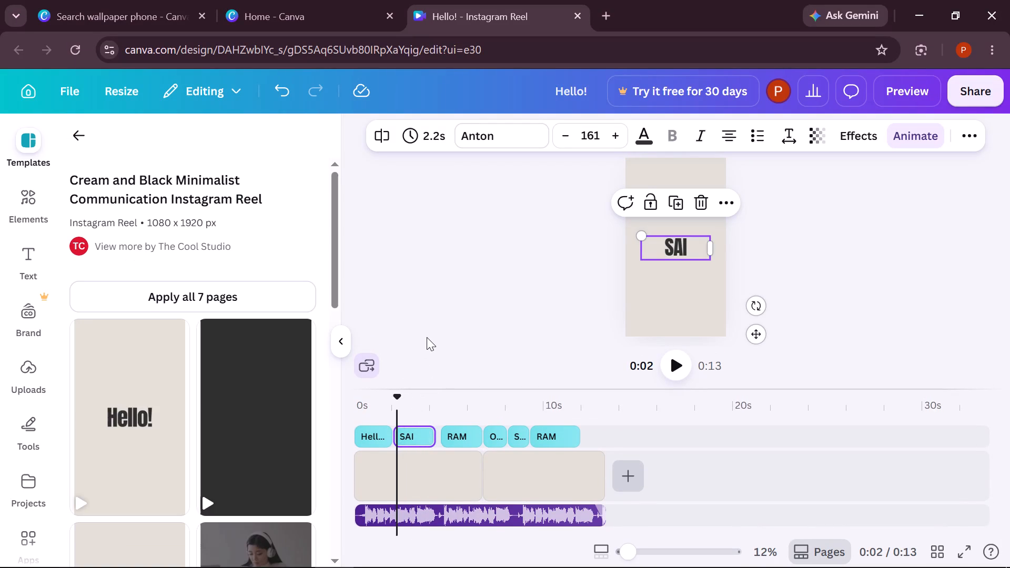
Scrub through the reel to its end and check the "Hello!" text clip's fade-out at about 1.8 s.
{"action": "left_click_drag", "start_coordinate": [397, 397], "coordinate": [608, 413]}
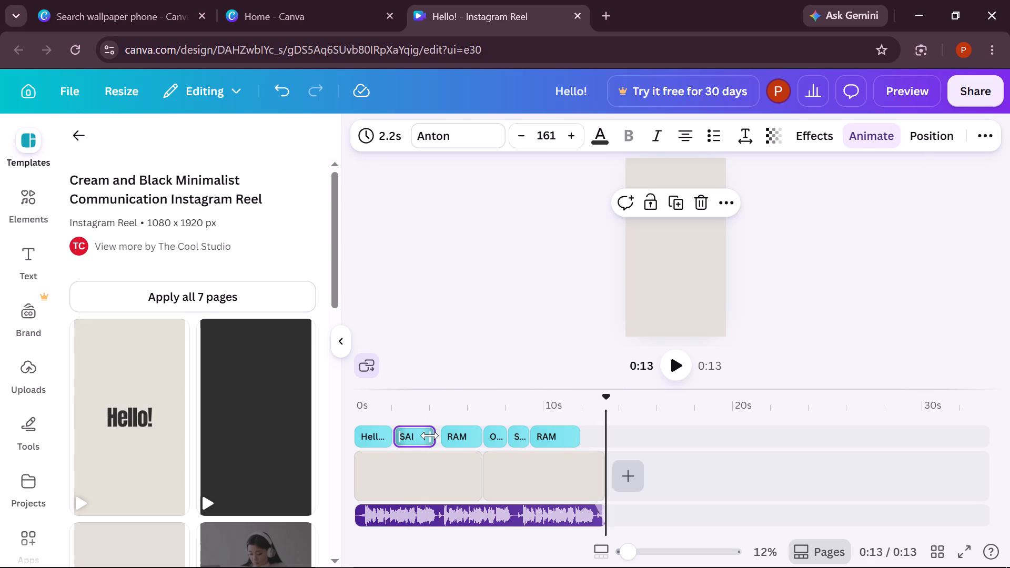
{"action": "left_click", "coordinate": [375, 434]}
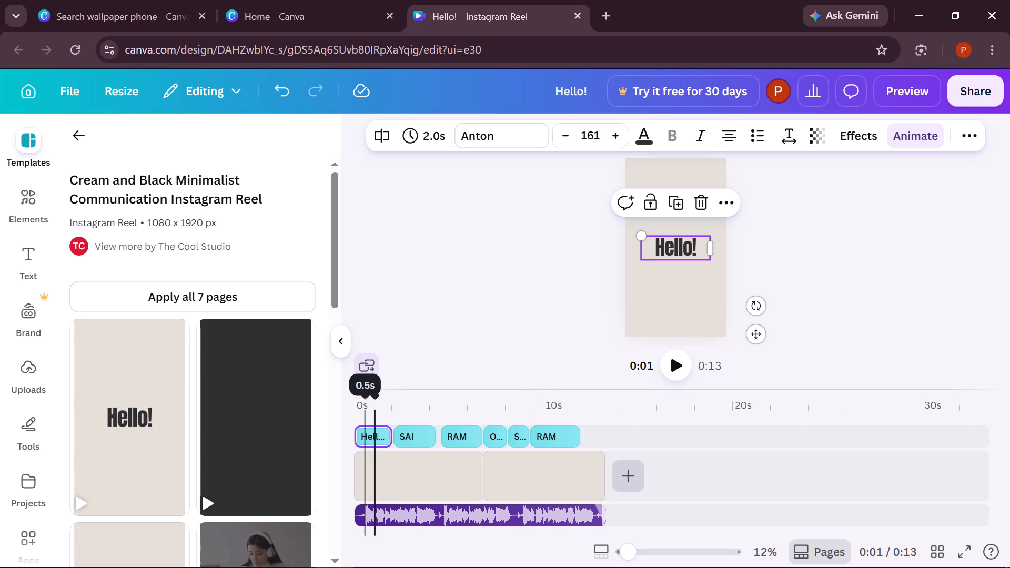
{"action": "left_click_drag", "start_coordinate": [375, 395], "coordinate": [390, 395]}
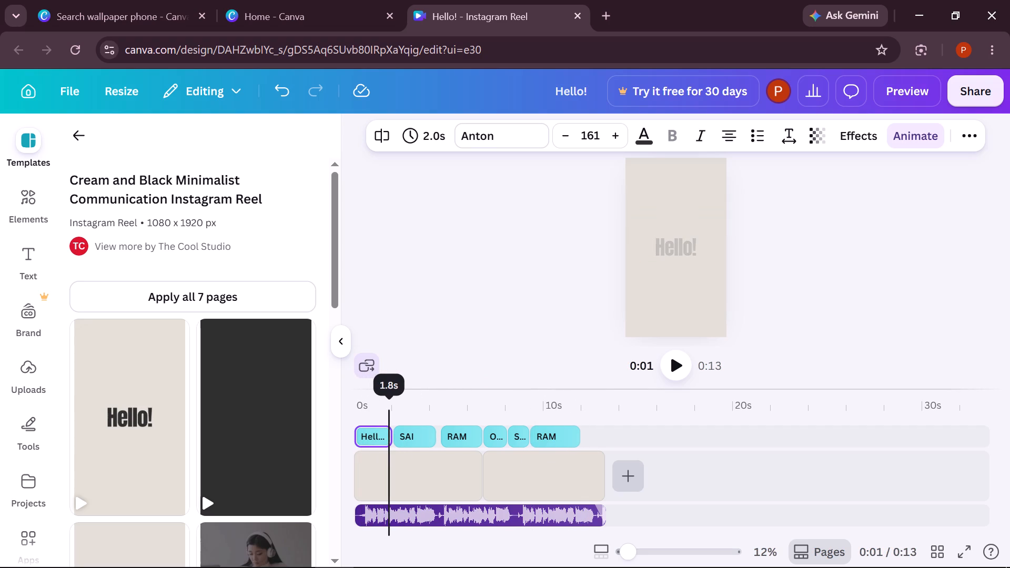
Split the first background clip at about 4 s, near the end of the "SAI" text clip.
{"action": "left_click_drag", "start_coordinate": [390, 395], "coordinate": [391, 395]}
{"action": "left_click", "coordinate": [391, 395]}
{"action": "left_click_drag", "start_coordinate": [393, 395], "coordinate": [415, 394]}
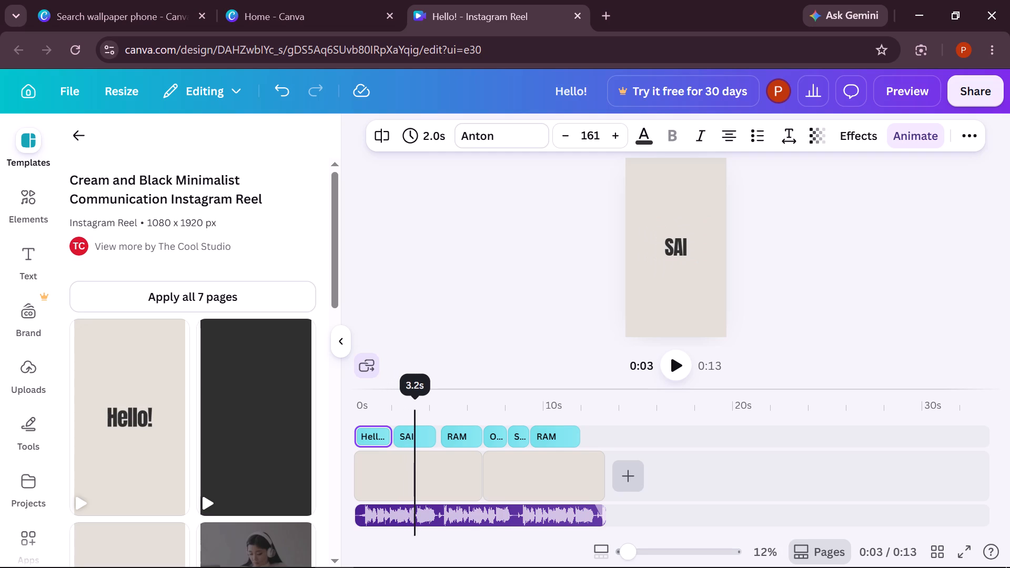
{"action": "left_click_drag", "start_coordinate": [415, 394], "coordinate": [432, 395]}
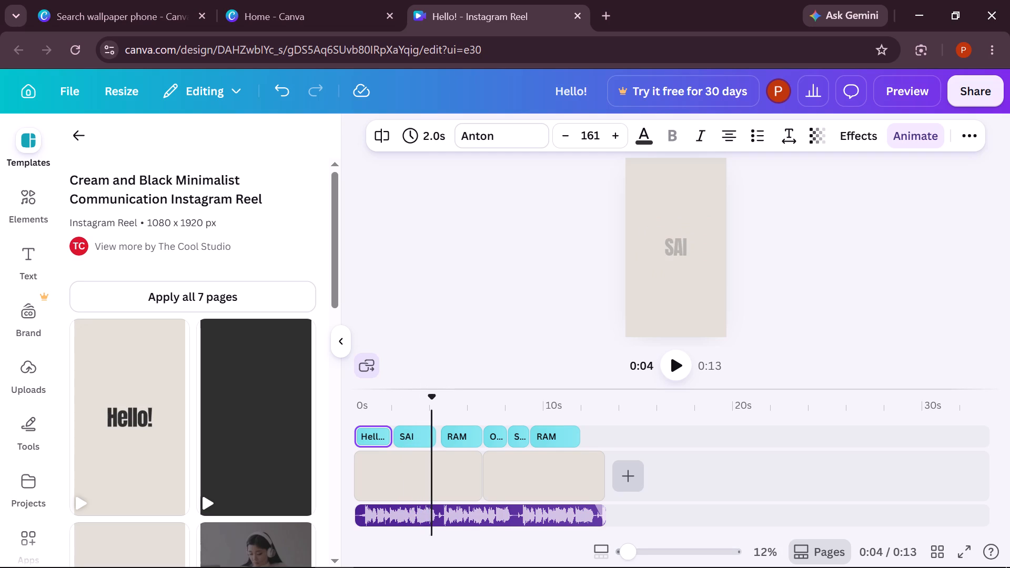
{"action": "key", "text": "s"}
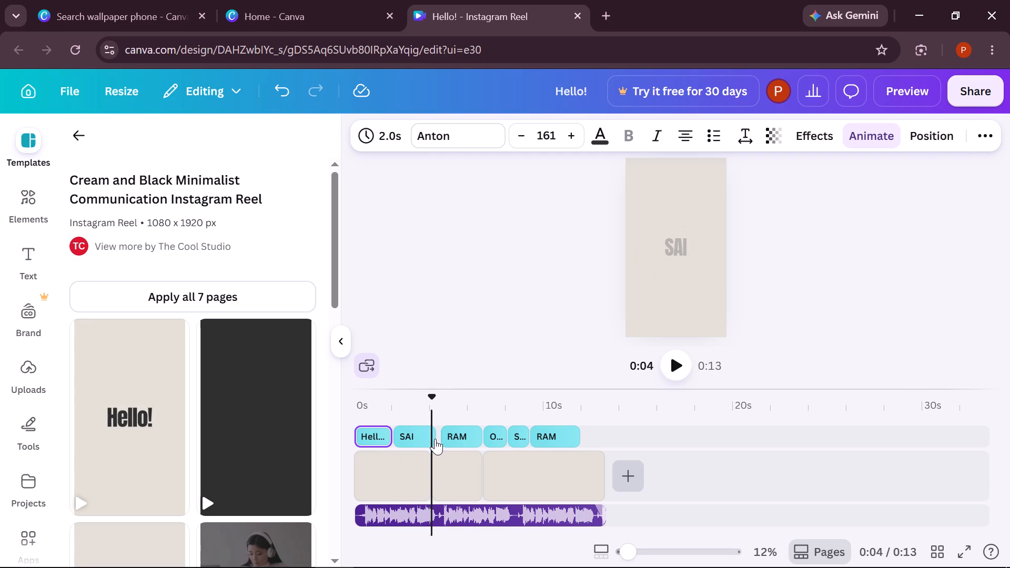
Trim the end of the "SAI" text clip so it lasts 2.0 s.
{"action": "left_click", "coordinate": [435, 439]}
{"action": "left_click", "coordinate": [434, 438]}
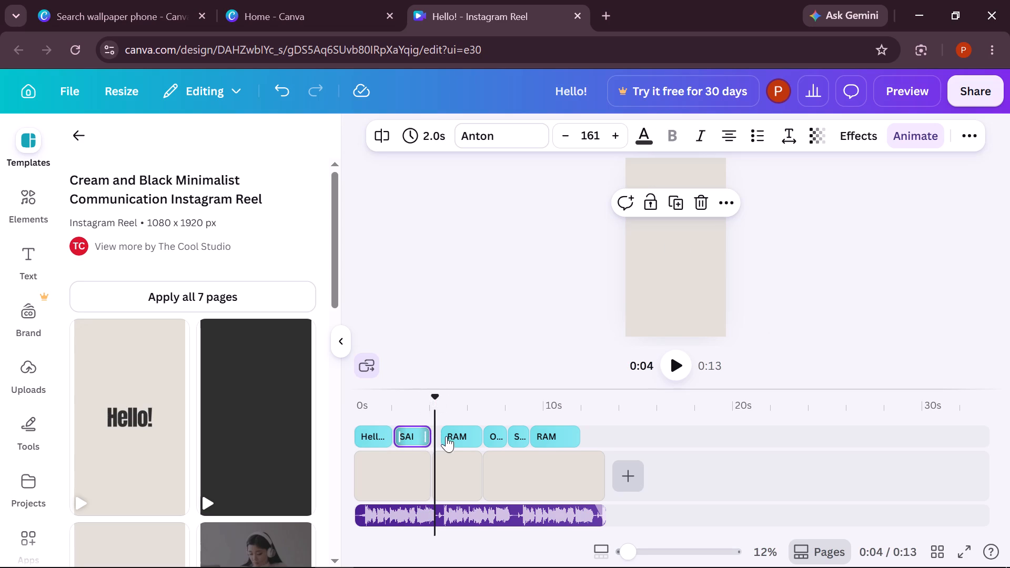
Move the first "RAM" text clip earlier so it starts just after the "SAI" clip.
{"action": "left_click_drag", "start_coordinate": [465, 437], "coordinate": [456, 437]}
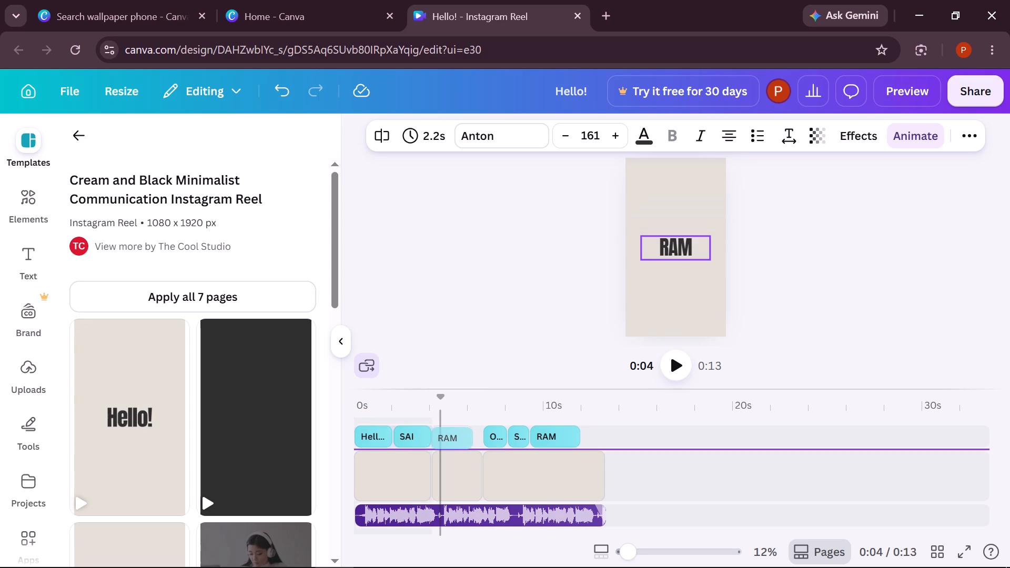
{"action": "left_click_drag", "start_coordinate": [456, 437], "coordinate": [458, 439]}
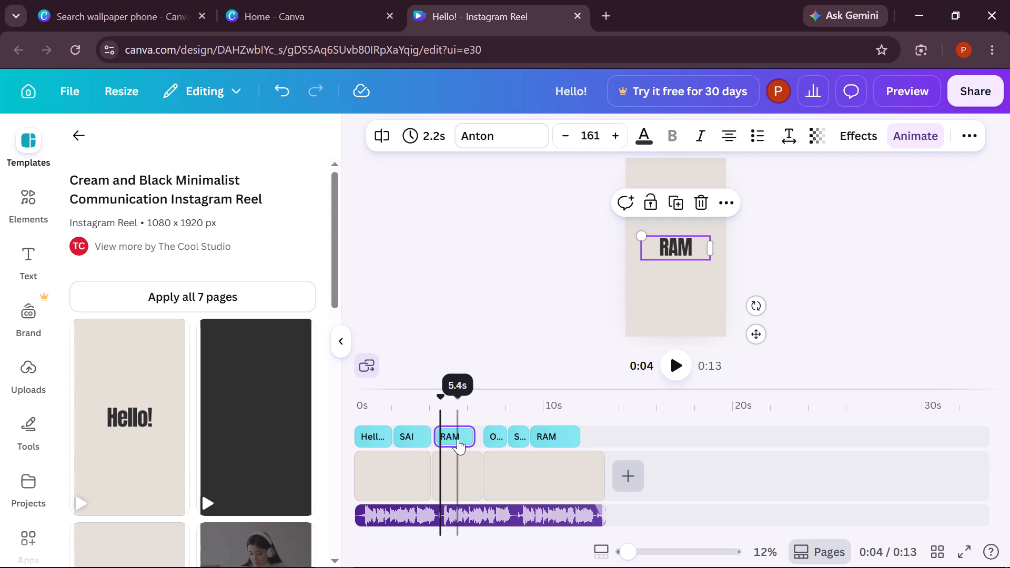
{"action": "left_click", "coordinate": [436, 439]}
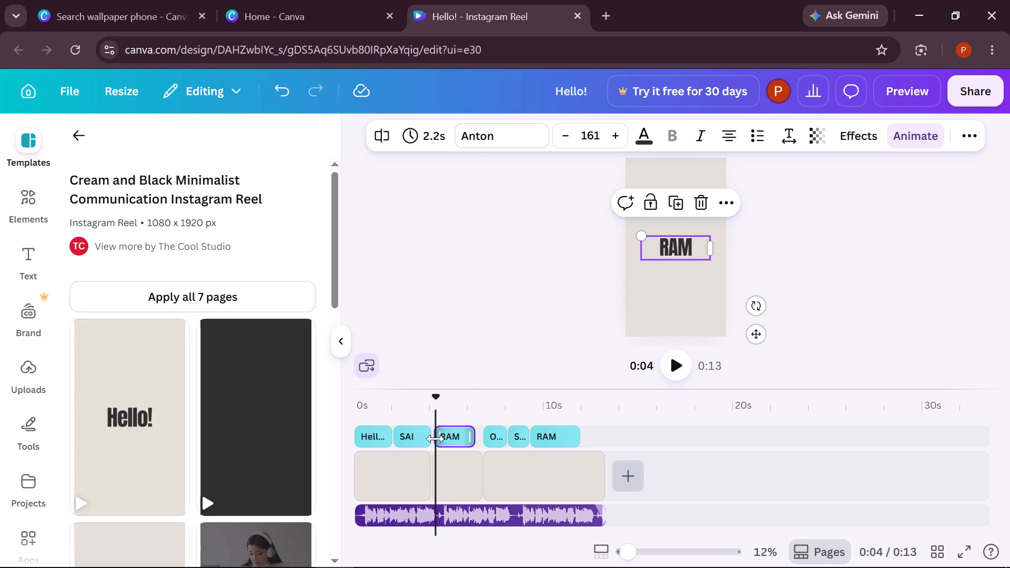
{"action": "left_click", "coordinate": [437, 397]}
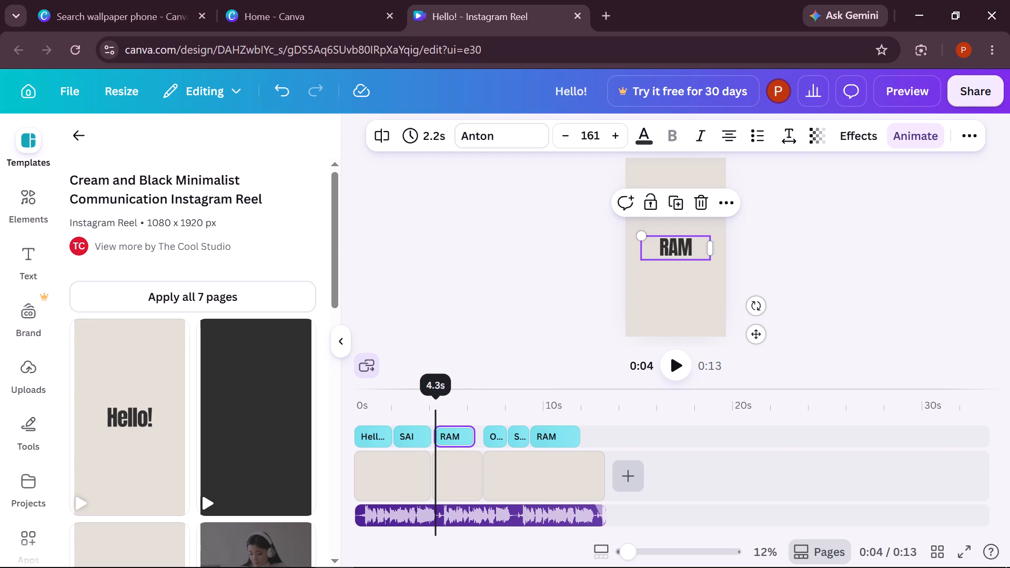
Trim the end of the first "RAM" text clip so it lasts 2.0 s.
{"action": "left_click", "coordinate": [471, 433]}
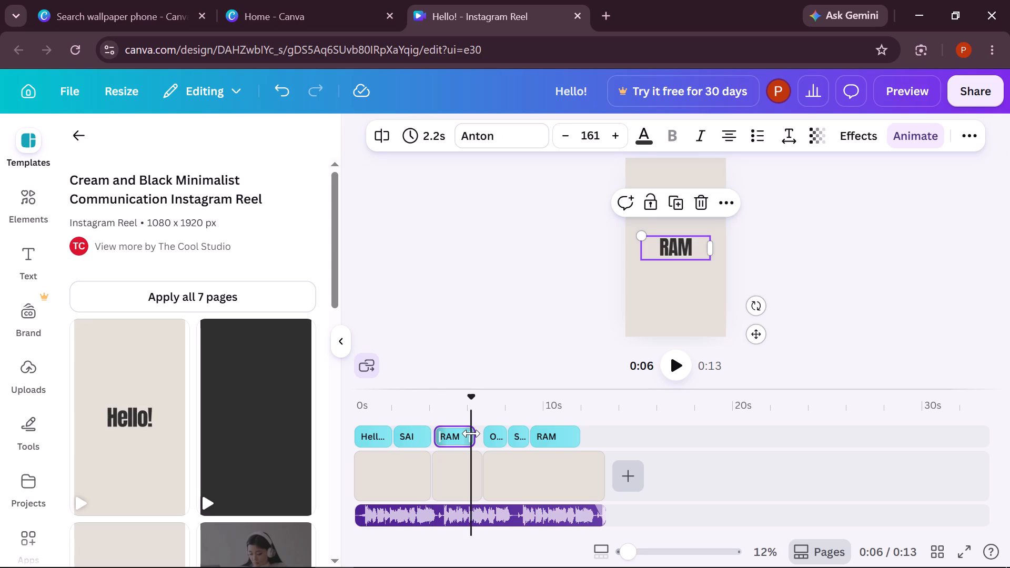
{"action": "left_click", "coordinate": [470, 395]}
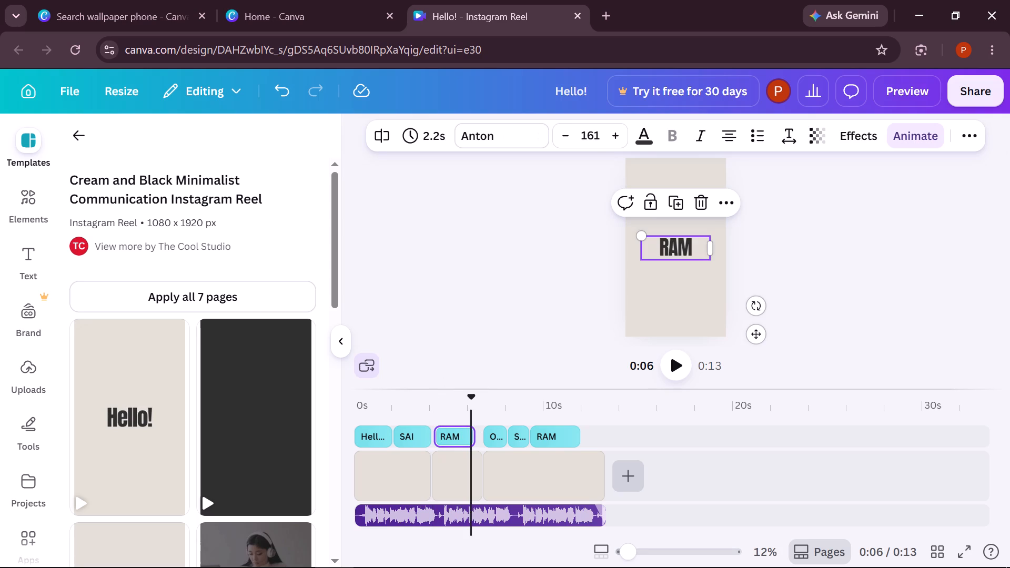
{"action": "left_click", "coordinate": [470, 395]}
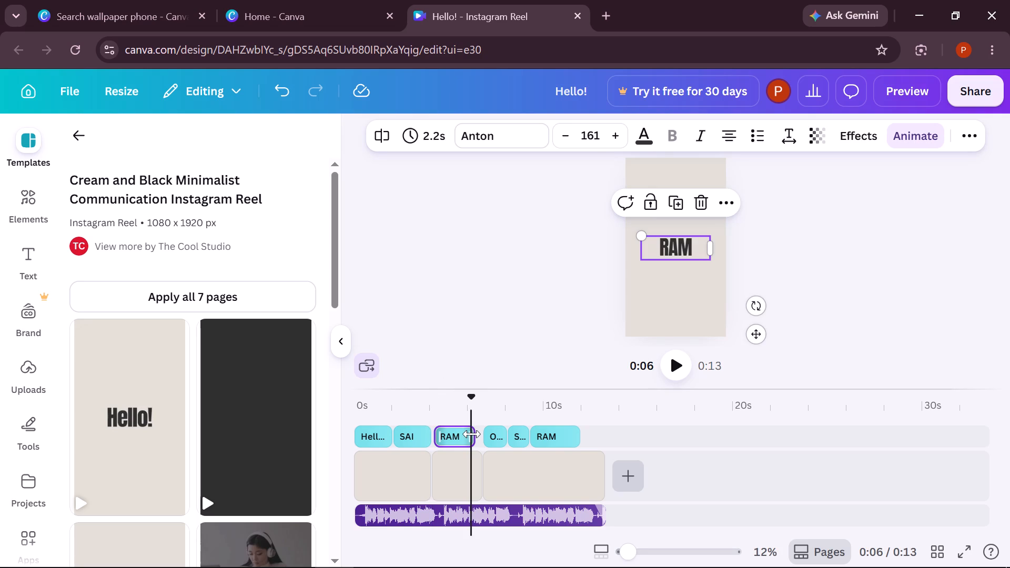
{"action": "left_click", "coordinate": [472, 434]}
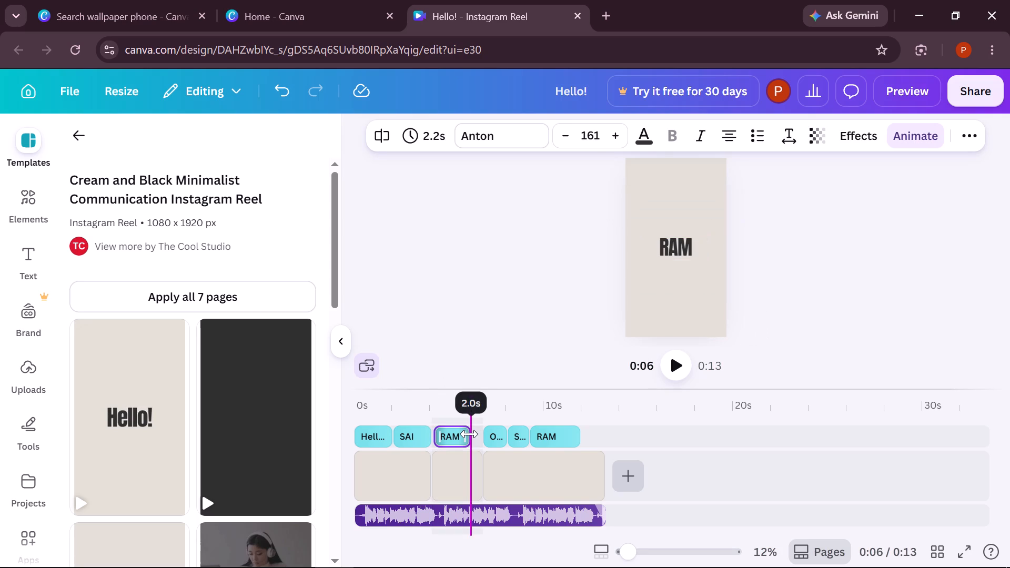
Extend the start of the "OR" text clip back to the first "RAM" clip so it lasts 1.9 s.
{"action": "left_click", "coordinate": [498, 439]}
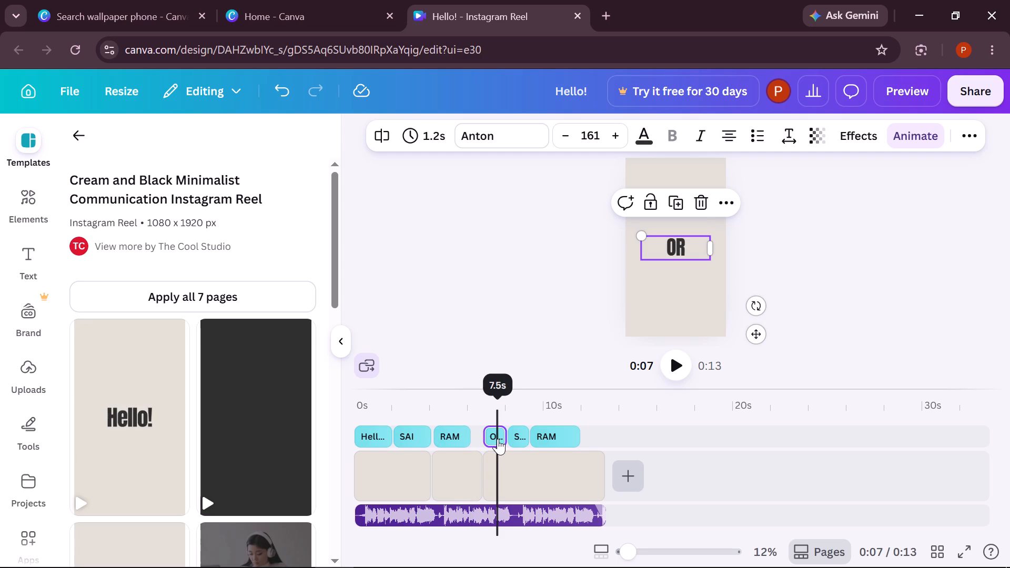
{"action": "left_click_drag", "start_coordinate": [484, 435], "coordinate": [474, 436]}
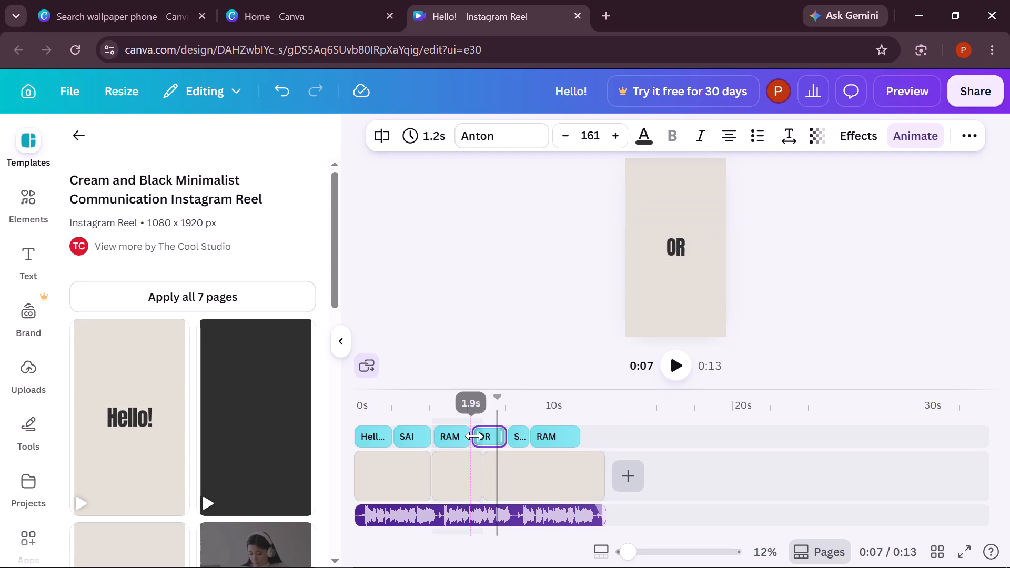
{"action": "left_click_drag", "start_coordinate": [474, 436], "coordinate": [476, 436]}
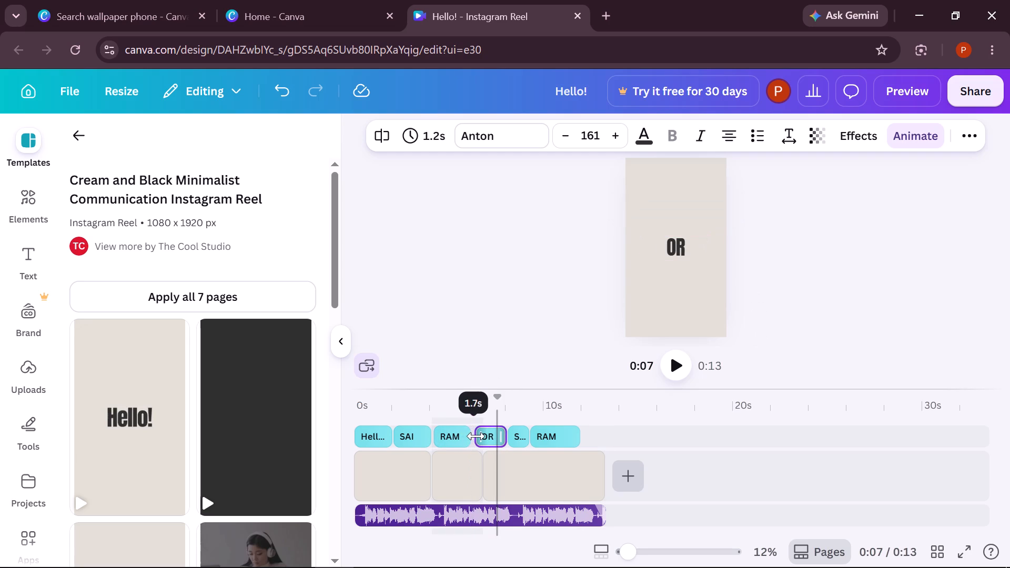
{"action": "left_click_drag", "start_coordinate": [476, 436], "coordinate": [472, 436]}
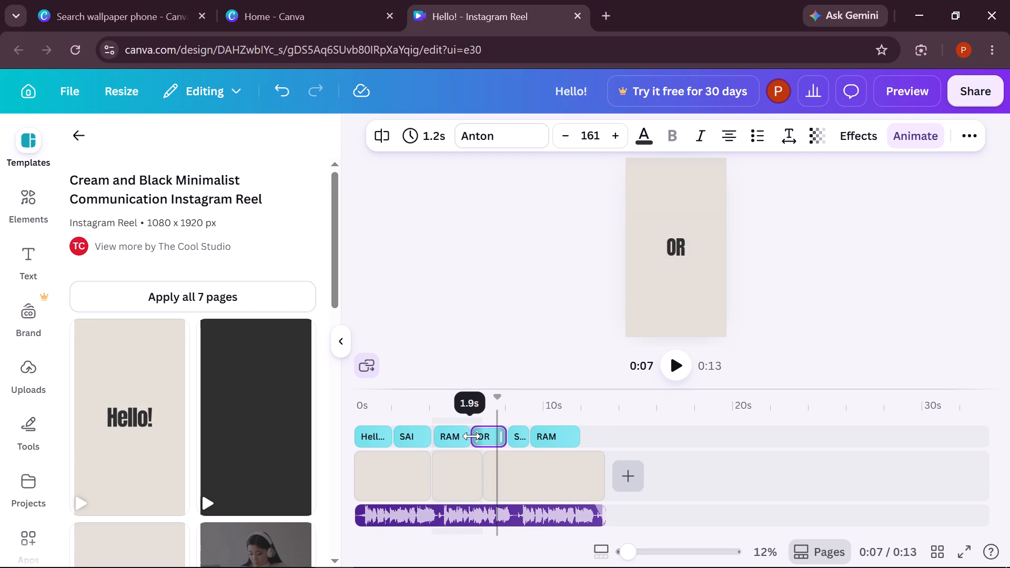
{"action": "left_click_drag", "start_coordinate": [472, 436], "coordinate": [474, 436]}
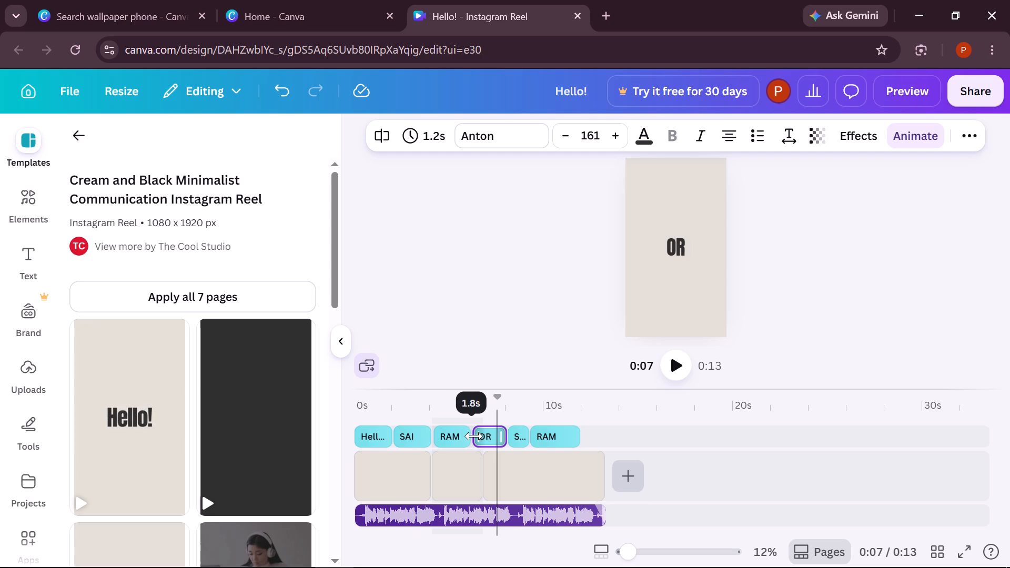
{"action": "left_click_drag", "start_coordinate": [474, 436], "coordinate": [472, 436]}
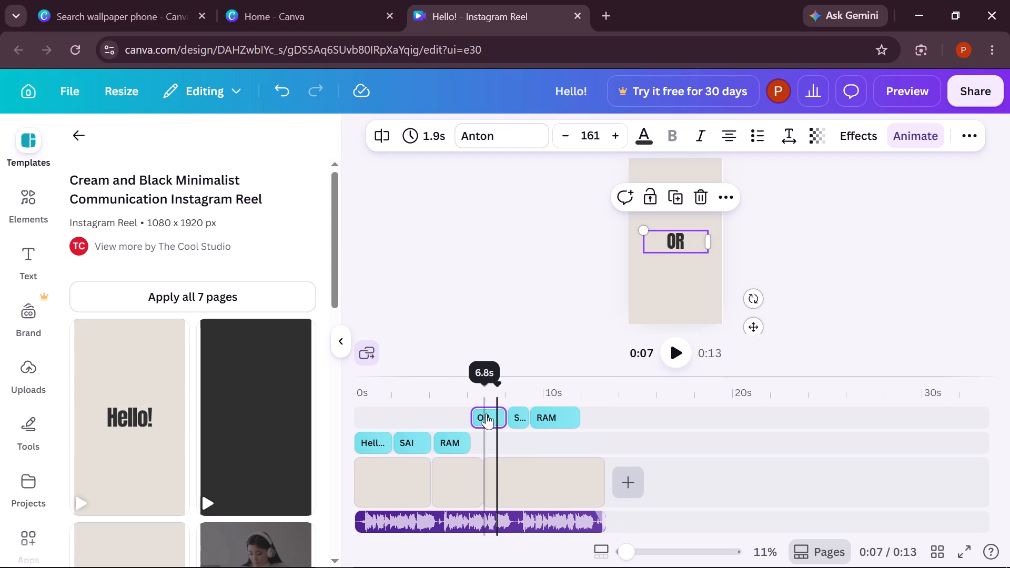
Move the "OR" text clip onto the same track as "Hello!", "SAI" and "RAM", just after the first "RAM" clip.
{"action": "left_click_drag", "start_coordinate": [486, 417], "coordinate": [488, 439]}
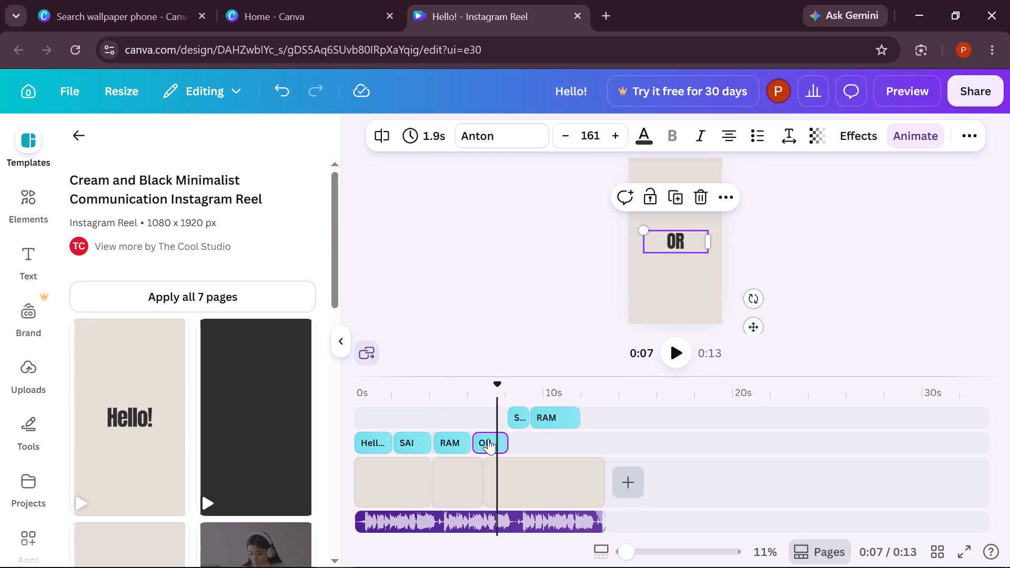
{"action": "left_click", "coordinate": [488, 439]}
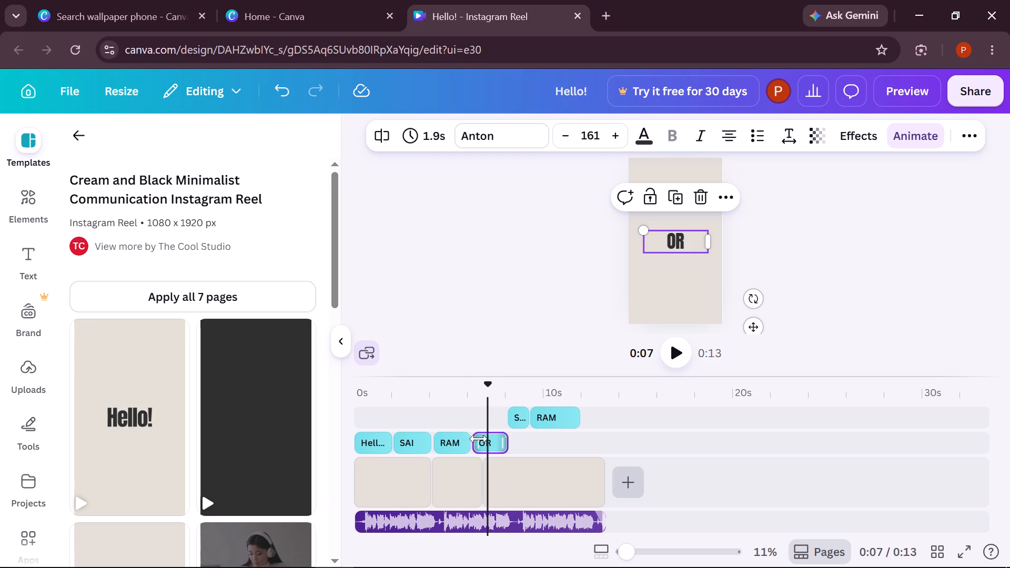
{"action": "left_click", "coordinate": [472, 441]}
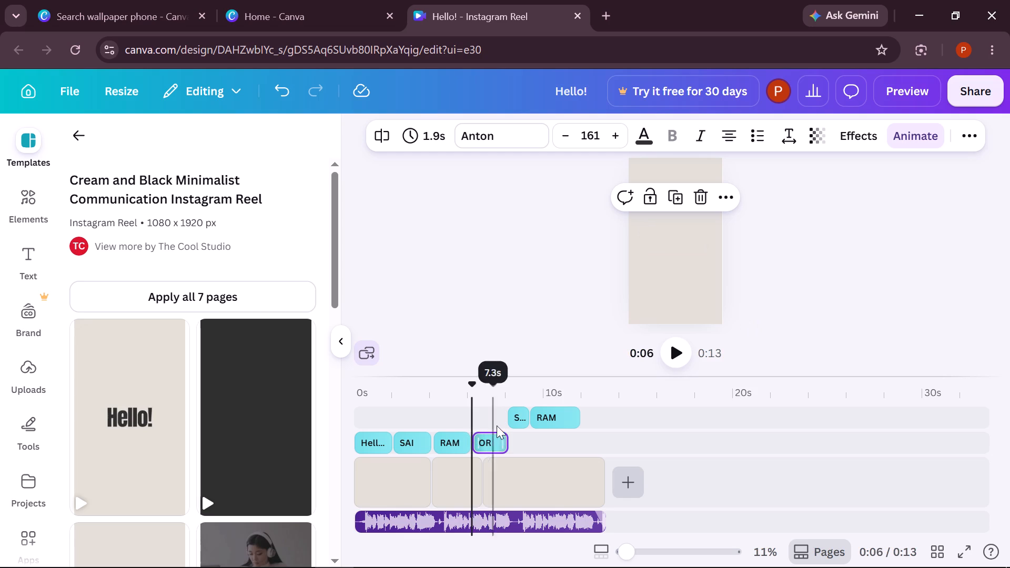
{"action": "left_click", "coordinate": [540, 291]}
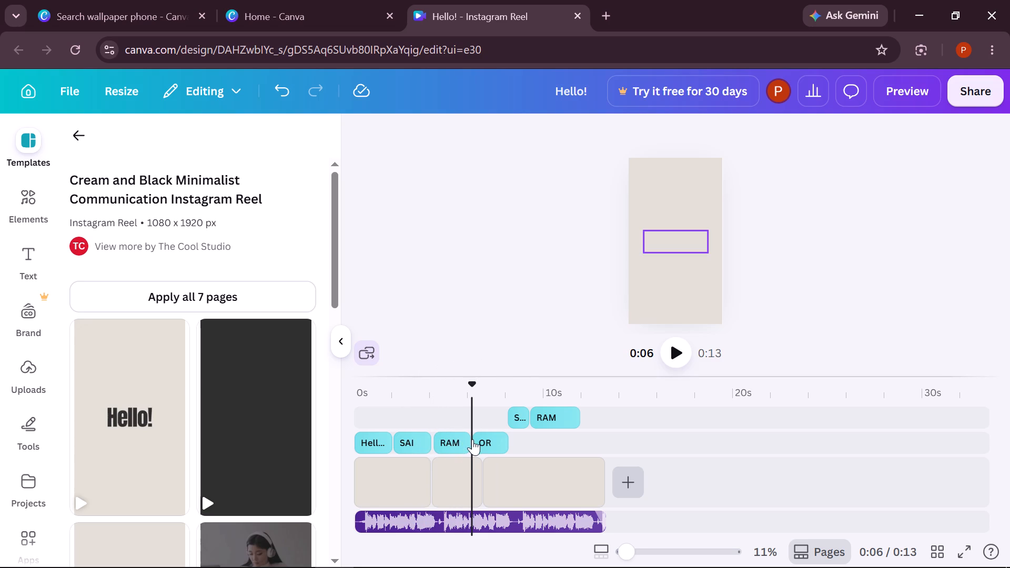
Close the gaps by shifting the first "RAM" clip directly after "SAI" and the "OR" clip directly after "RAM".
{"action": "left_click_drag", "start_coordinate": [458, 442], "coordinate": [440, 441]}
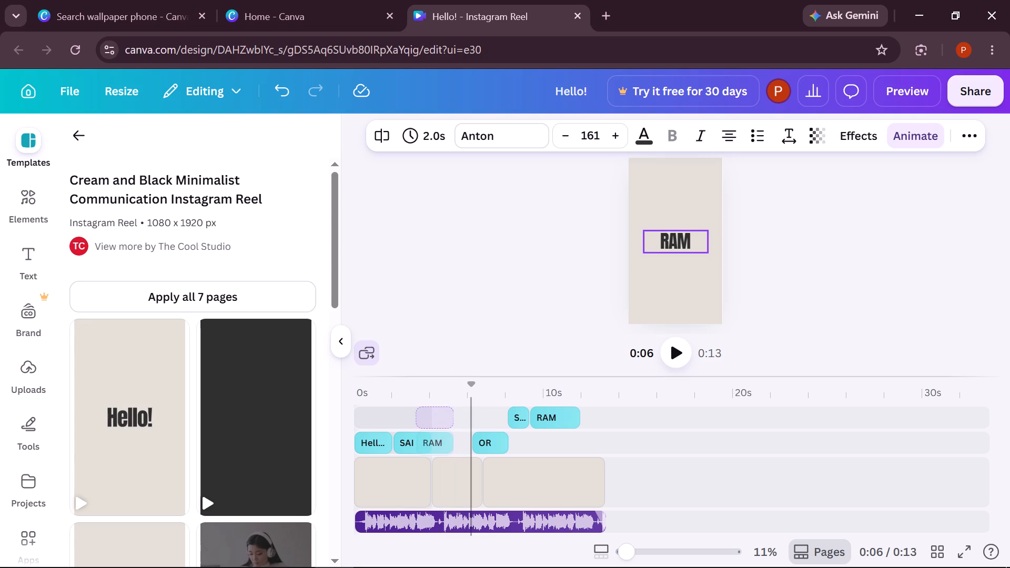
{"action": "left_click_drag", "start_coordinate": [440, 441], "coordinate": [453, 441]}
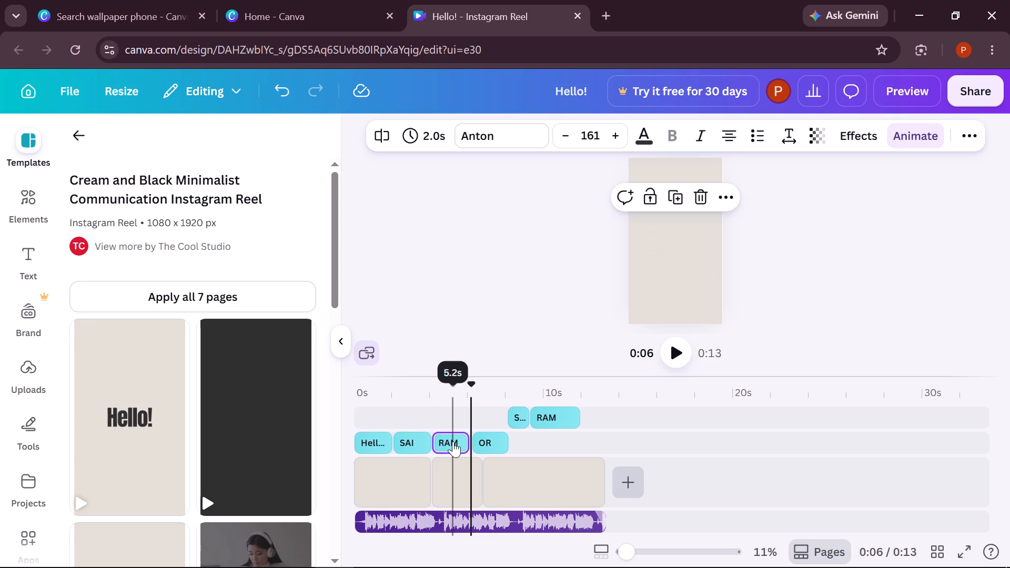
{"action": "left_click", "coordinate": [412, 443]}
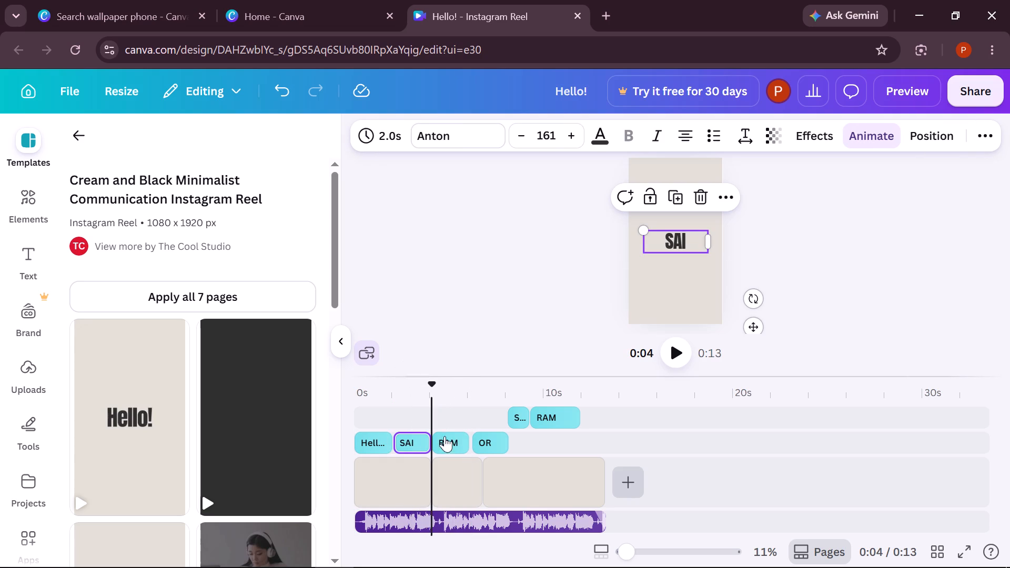
{"action": "left_click", "coordinate": [674, 444]}
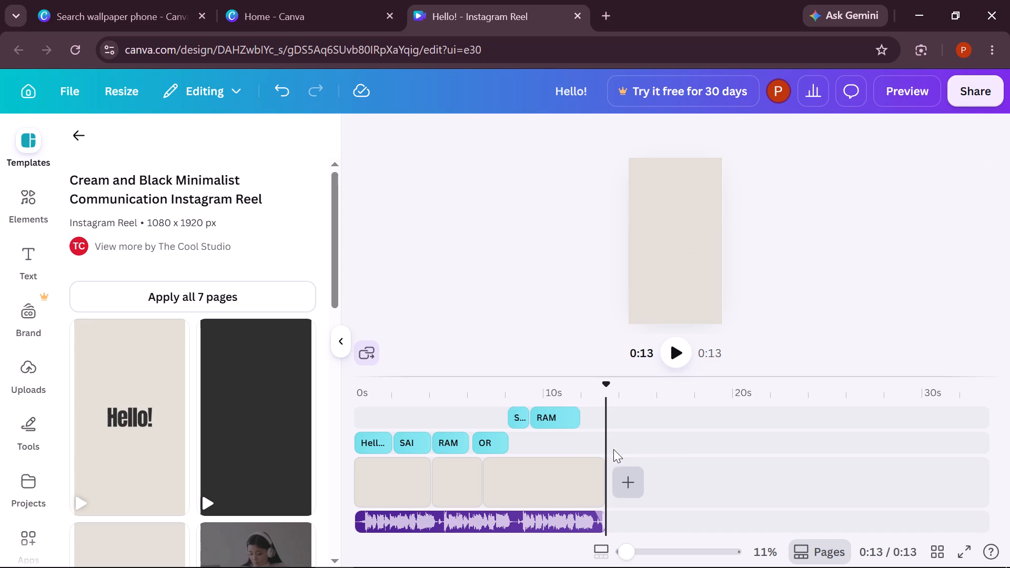
{"action": "left_click", "coordinate": [484, 439]}
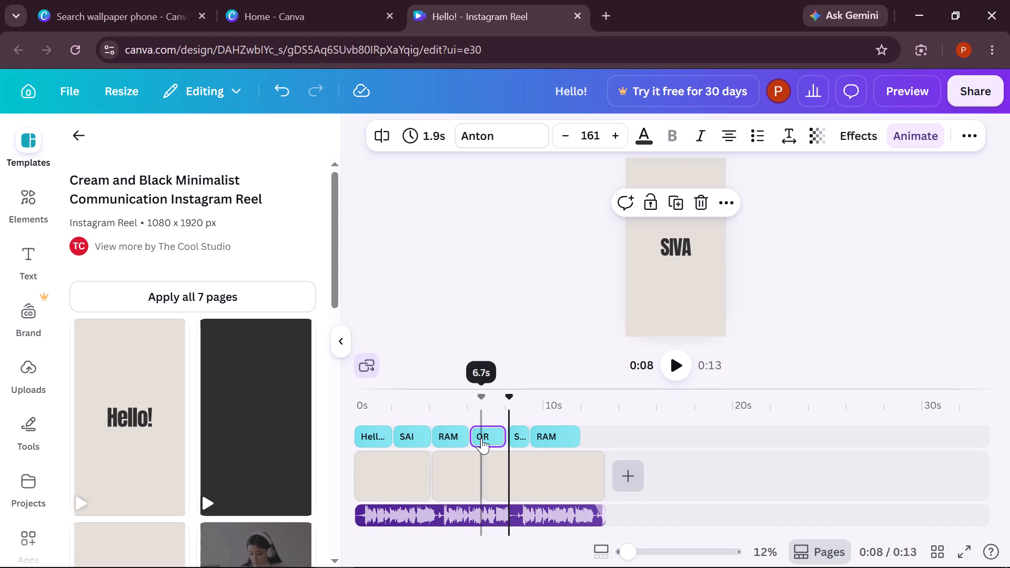
Extend the end of the "SIVA" text clip so it lasts 2.0 s.
{"action": "left_click", "coordinate": [522, 432]}
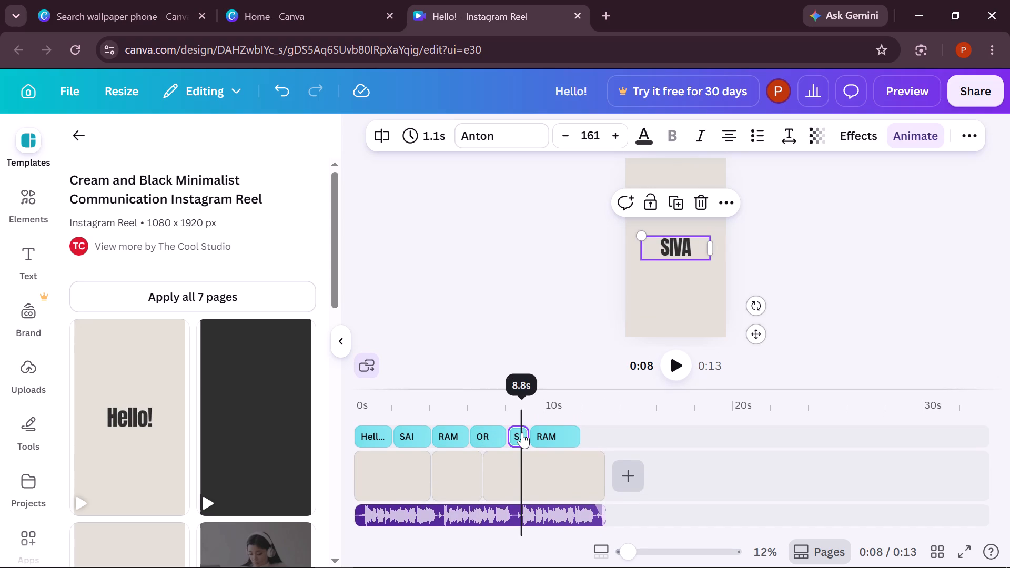
{"action": "left_click_drag", "start_coordinate": [527, 433], "coordinate": [540, 432]}
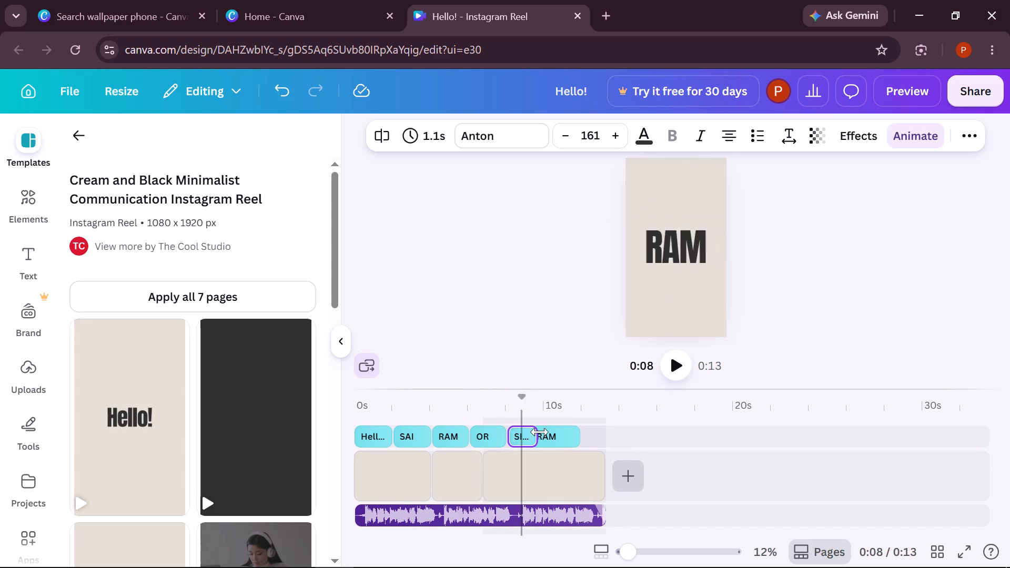
{"action": "left_click_drag", "start_coordinate": [540, 432], "coordinate": [540, 432]}
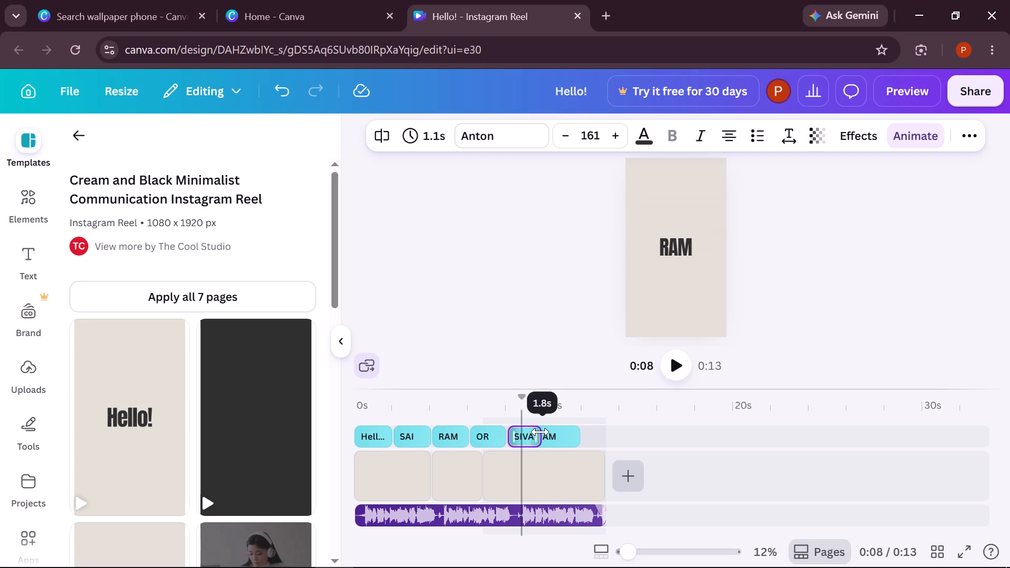
{"action": "left_click_drag", "start_coordinate": [540, 432], "coordinate": [543, 431]}
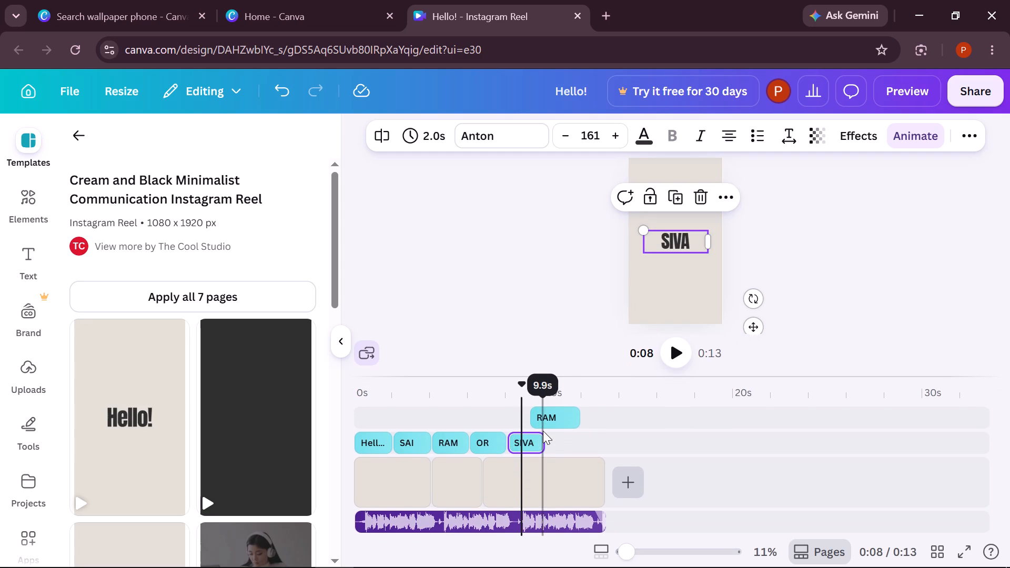
Trim the end of the last "RAM" text clip so it lasts 2.0 s.
{"action": "left_click", "coordinate": [560, 414]}
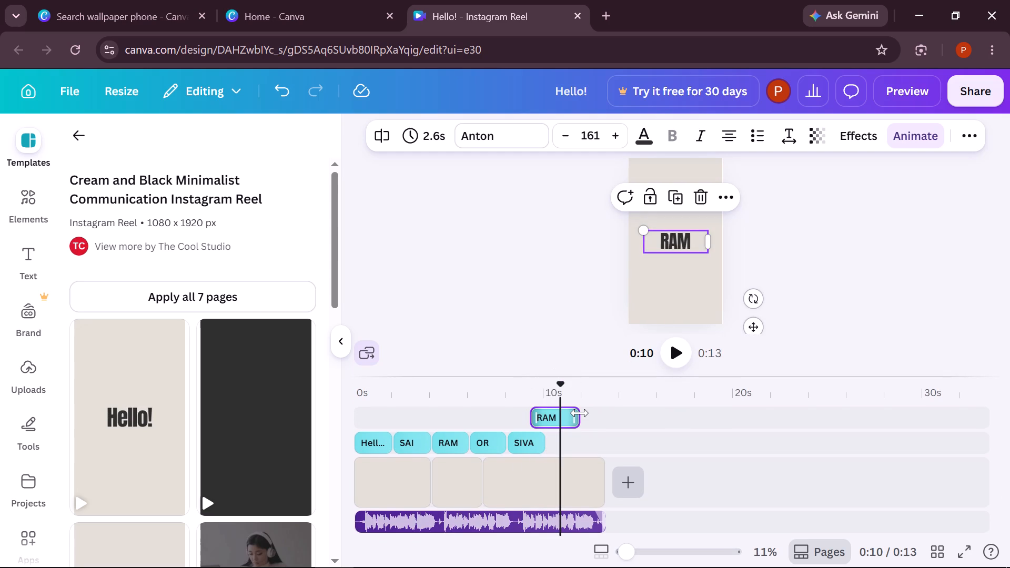
{"action": "left_click_drag", "start_coordinate": [580, 413], "coordinate": [562, 415]}
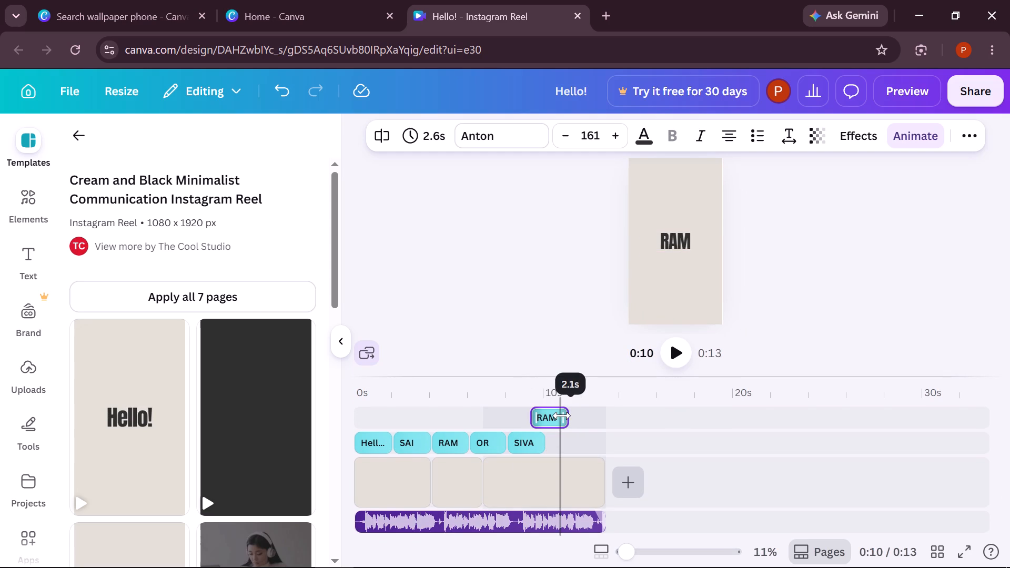
{"action": "left_click_drag", "start_coordinate": [562, 415], "coordinate": [567, 414]}
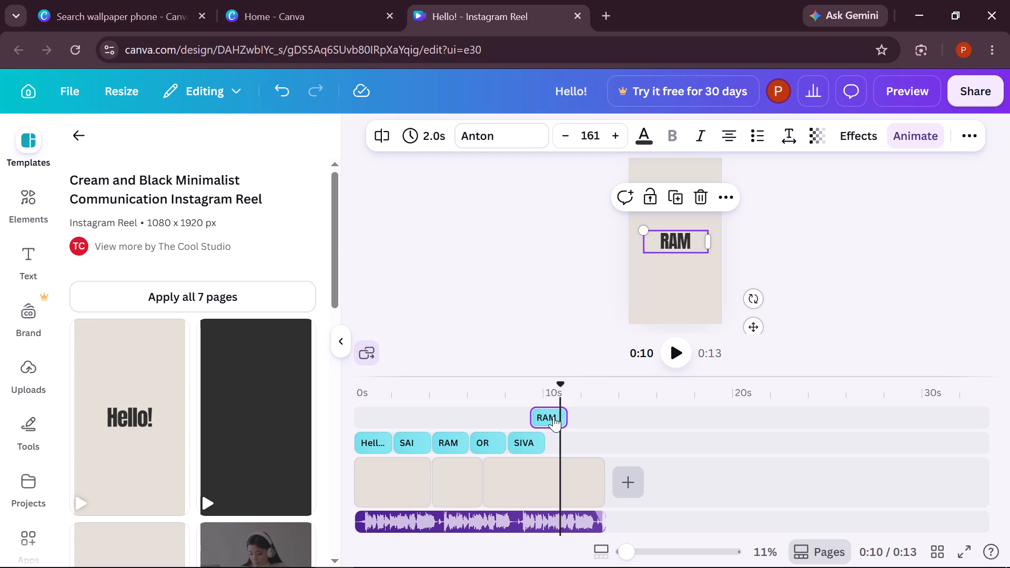
Move the last "RAM" text clip onto the main text track, just after the "SIVA" clip.
{"action": "left_click_drag", "start_coordinate": [553, 416], "coordinate": [568, 440]}
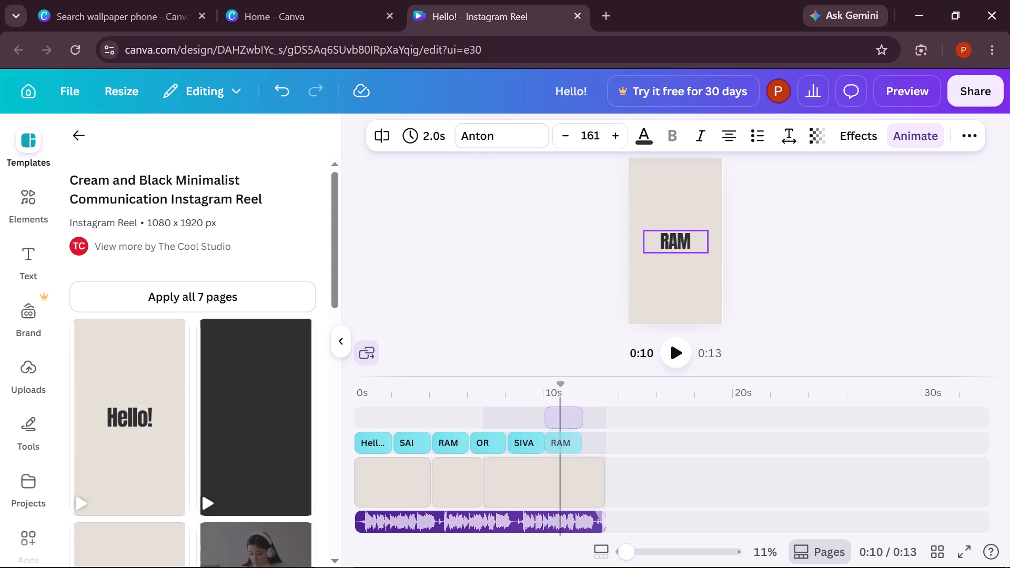
{"action": "left_click_drag", "start_coordinate": [568, 440], "coordinate": [567, 441]}
{"action": "left_click_drag", "start_coordinate": [567, 441], "coordinate": [569, 441]}
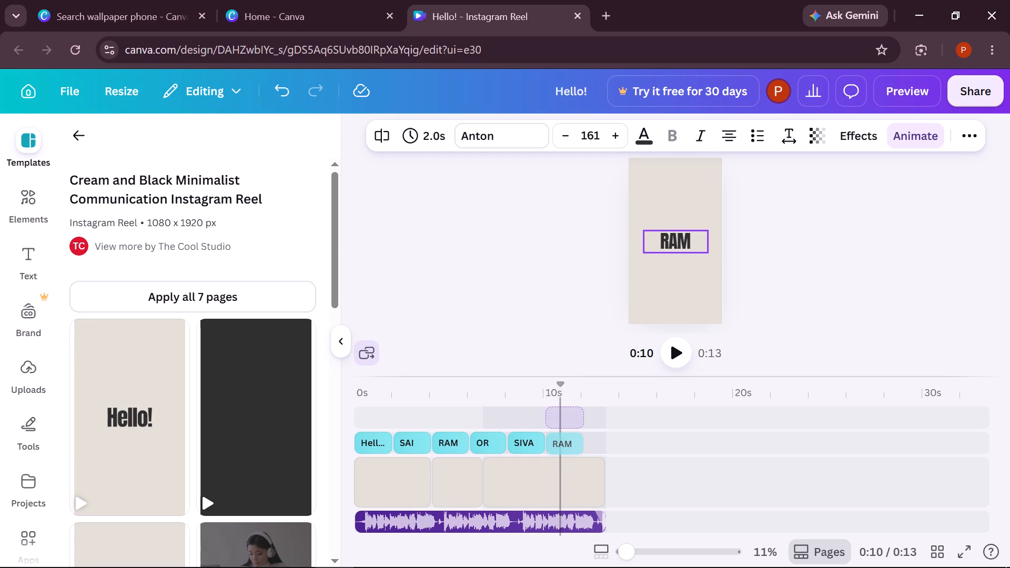
{"action": "left_click_drag", "start_coordinate": [569, 441], "coordinate": [571, 441]}
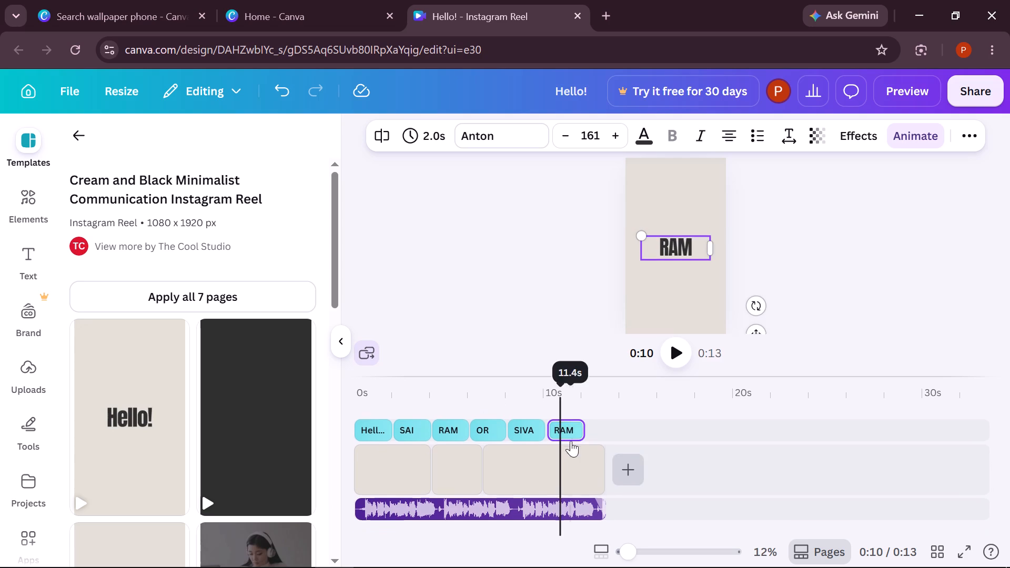
Trim the end of the last background clip so it finishes just after the last "RAM" text clip.
{"action": "left_click", "coordinate": [604, 455]}
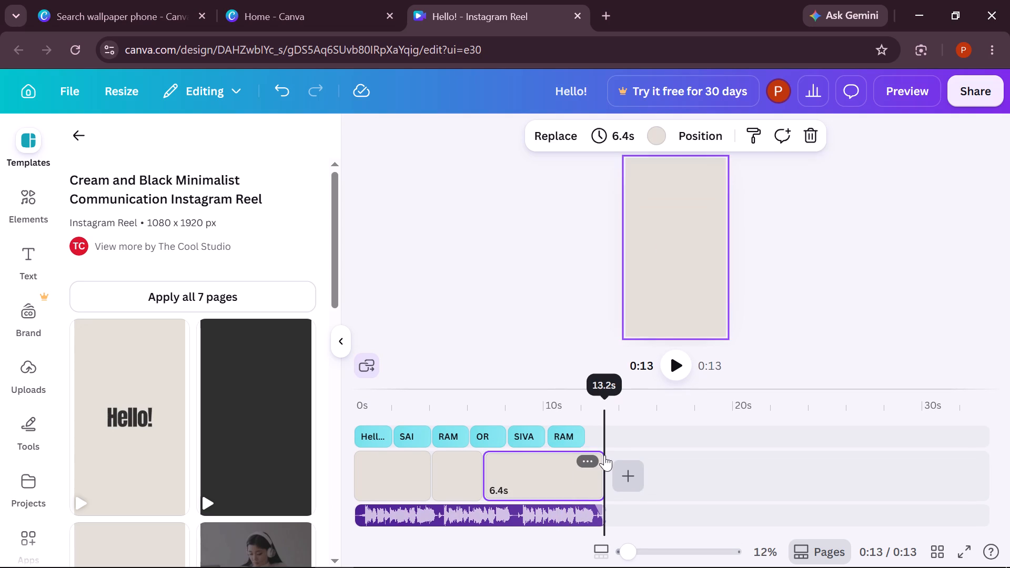
{"action": "left_click", "coordinate": [604, 472]}
{"action": "left_click", "coordinate": [594, 474]}
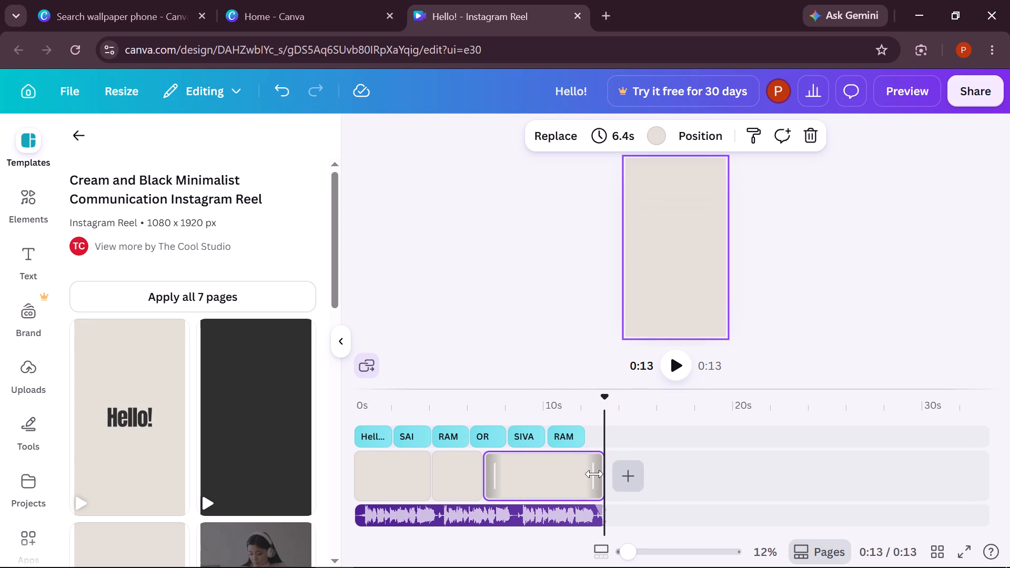
{"action": "left_click_drag", "start_coordinate": [594, 474], "coordinate": [582, 474]}
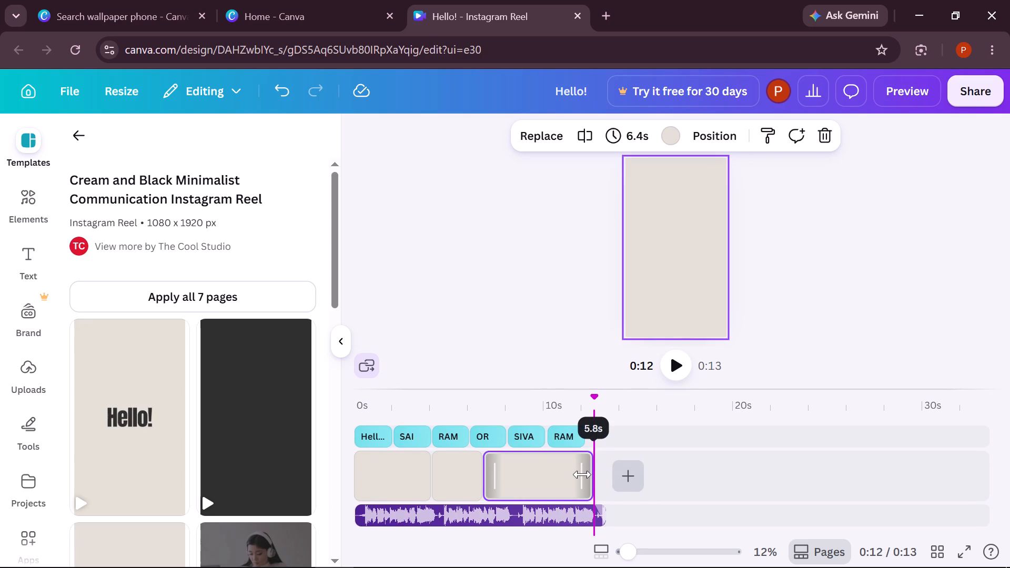
{"action": "left_click_drag", "start_coordinate": [582, 474], "coordinate": [578, 475]}
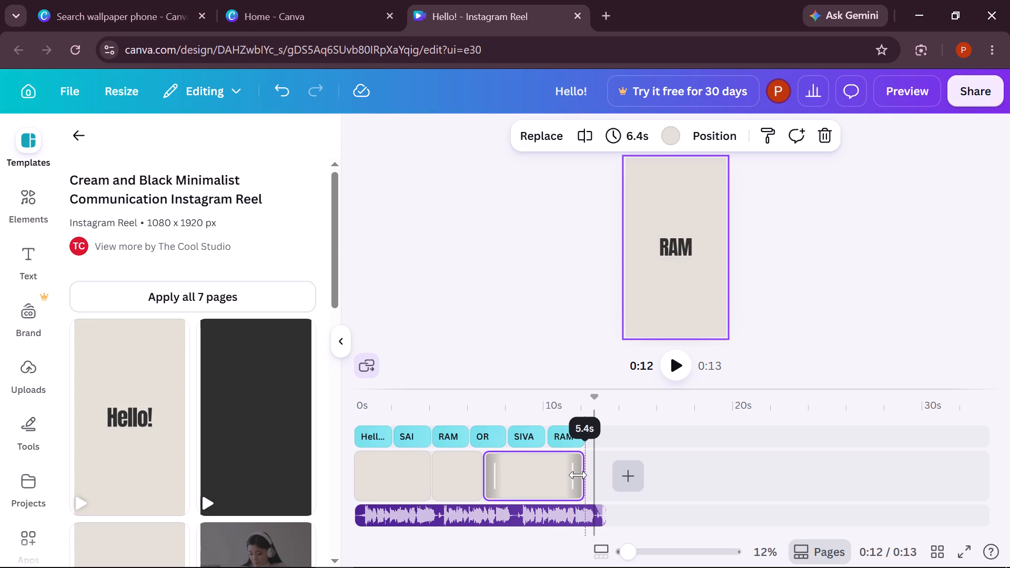
{"action": "left_click_drag", "start_coordinate": [578, 475], "coordinate": [579, 475]}
{"action": "left_click", "coordinate": [665, 488]}
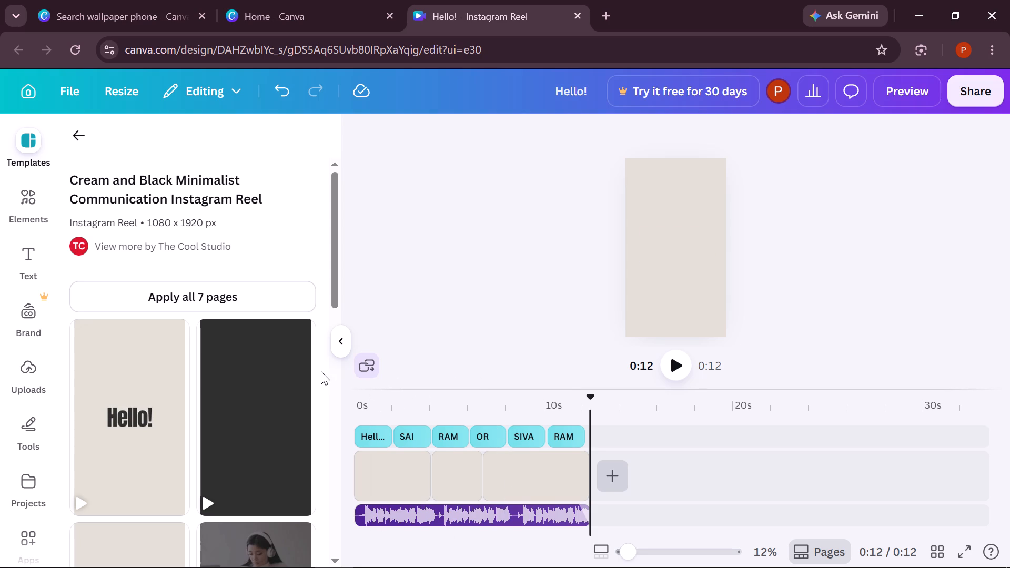
Play the whole reel from 0:00 to review the text timing over the music.
{"action": "left_click", "coordinate": [359, 406]}
{"action": "left_click_drag", "start_coordinate": [359, 406], "coordinate": [336, 404]}
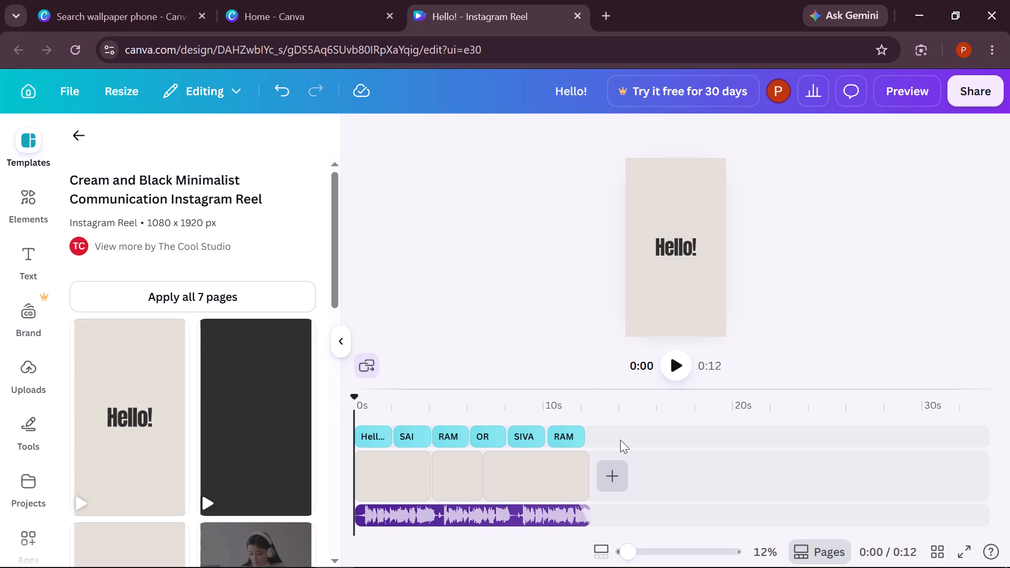
{"action": "left_click", "coordinate": [681, 365]}
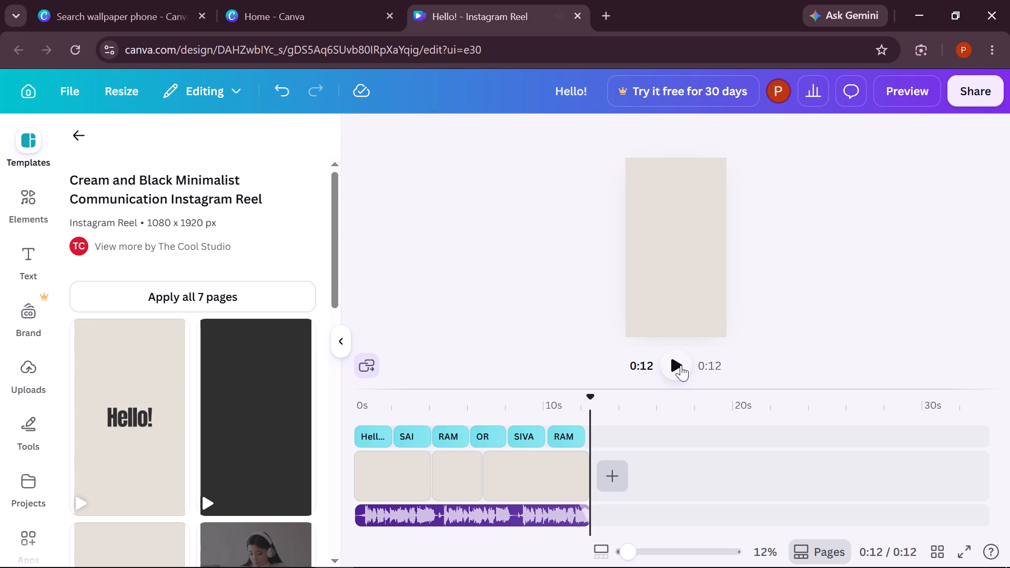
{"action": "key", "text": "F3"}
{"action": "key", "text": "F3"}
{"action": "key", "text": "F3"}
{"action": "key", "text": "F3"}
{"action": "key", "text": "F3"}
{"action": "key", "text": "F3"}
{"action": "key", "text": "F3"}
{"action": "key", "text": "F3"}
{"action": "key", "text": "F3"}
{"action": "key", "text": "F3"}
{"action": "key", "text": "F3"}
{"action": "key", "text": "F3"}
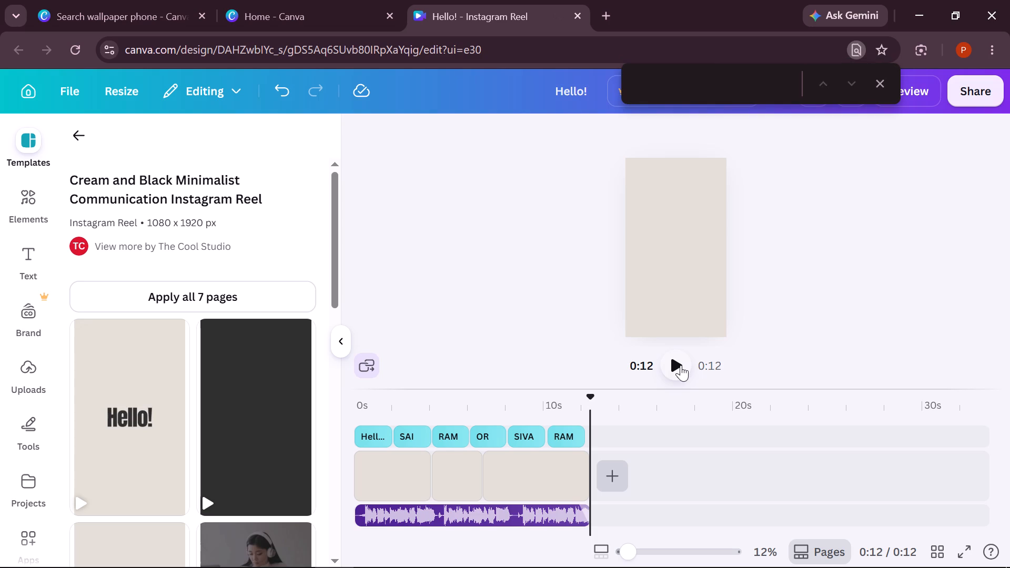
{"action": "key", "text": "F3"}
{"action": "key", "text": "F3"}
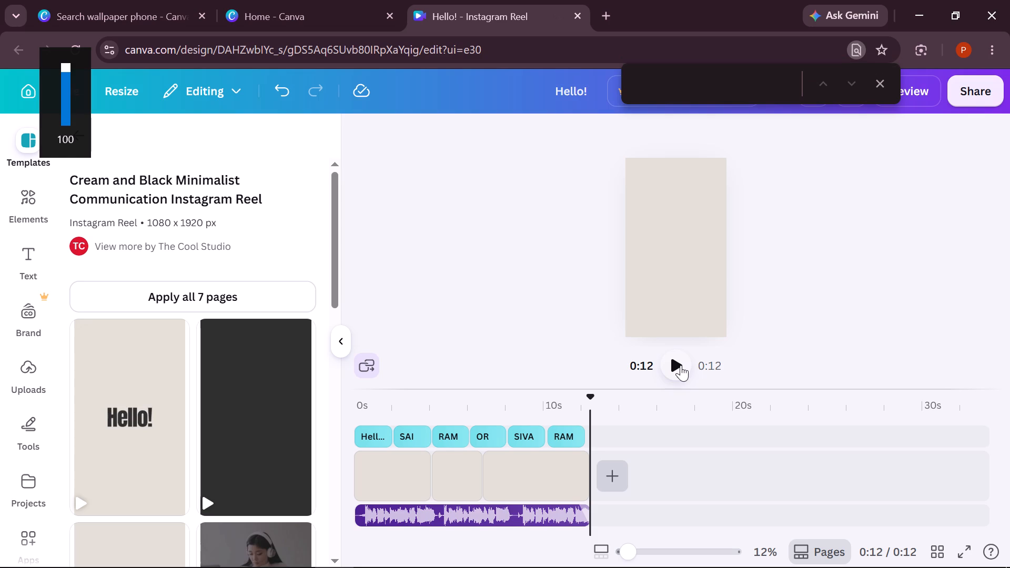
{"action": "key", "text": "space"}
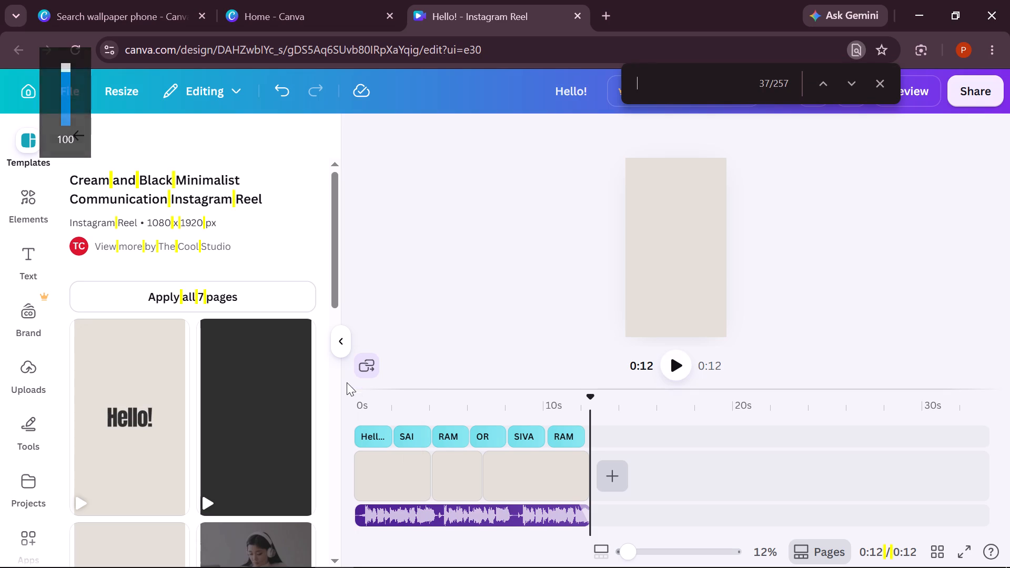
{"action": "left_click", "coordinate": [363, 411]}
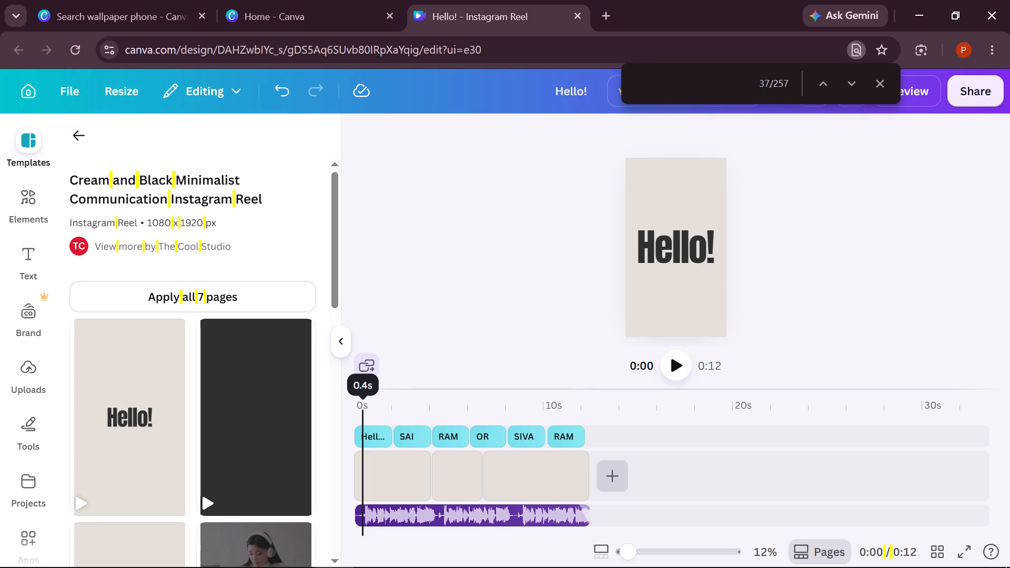
Play the reel from the start through the last "RAM" clip to review it, and close the browser's find bar.
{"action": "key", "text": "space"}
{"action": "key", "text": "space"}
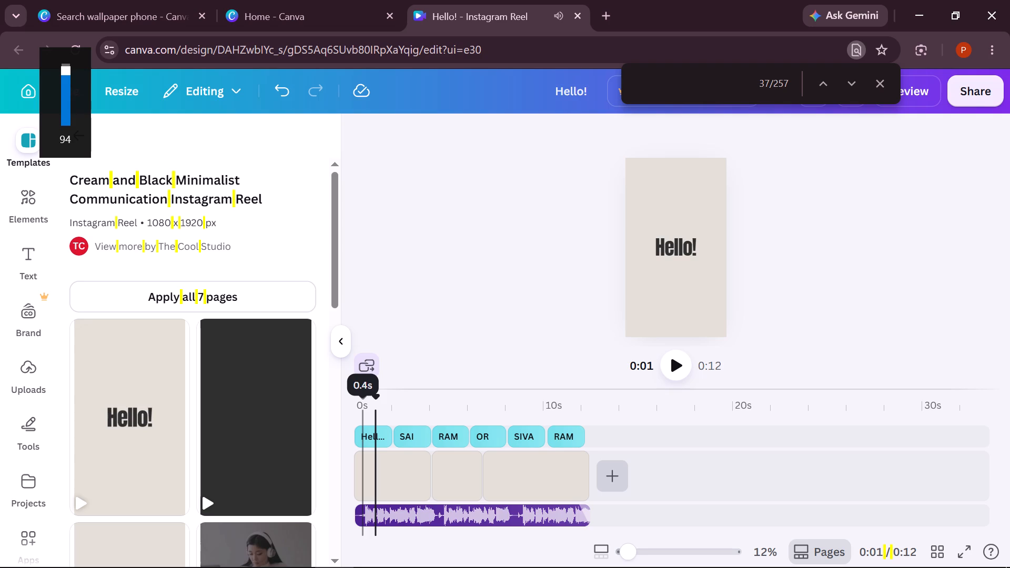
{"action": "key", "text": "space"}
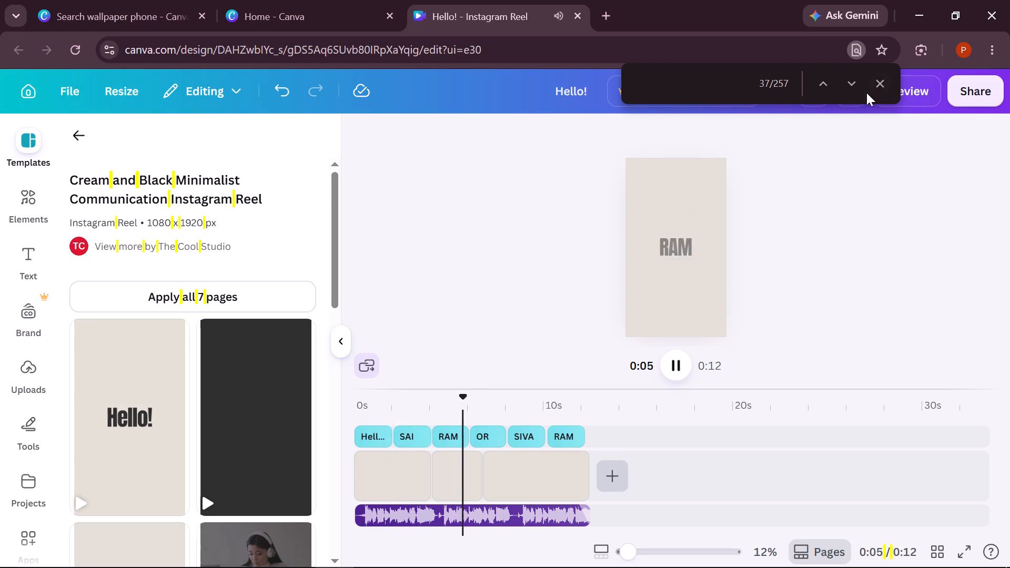
{"action": "left_click", "coordinate": [880, 82]}
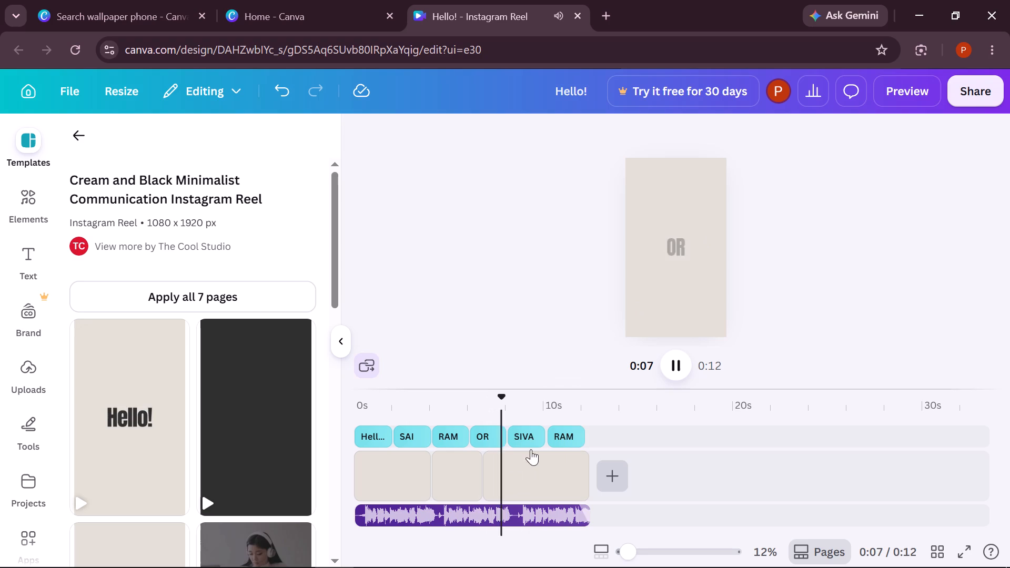
{"action": "left_click", "coordinate": [675, 364]}
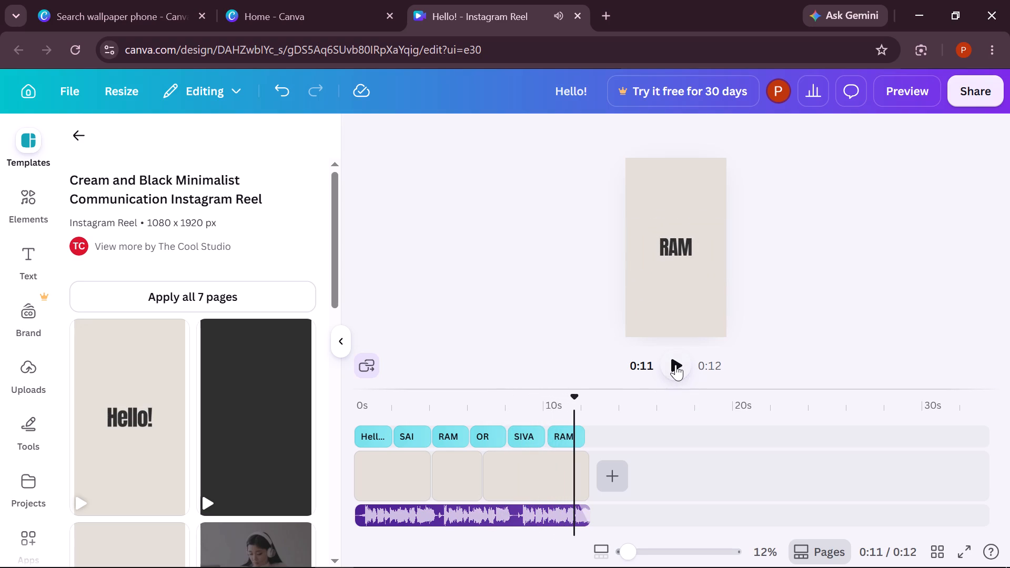
{"action": "left_click", "coordinate": [546, 256]}
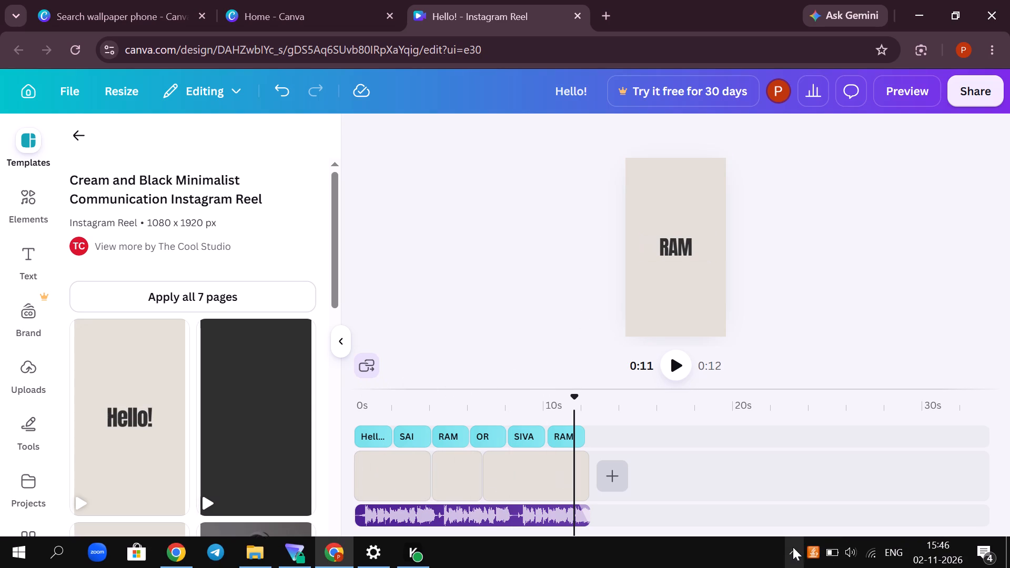
Mute the computer's speakers through the system volume control, then return to the reel.
{"action": "left_click", "coordinate": [851, 552]}
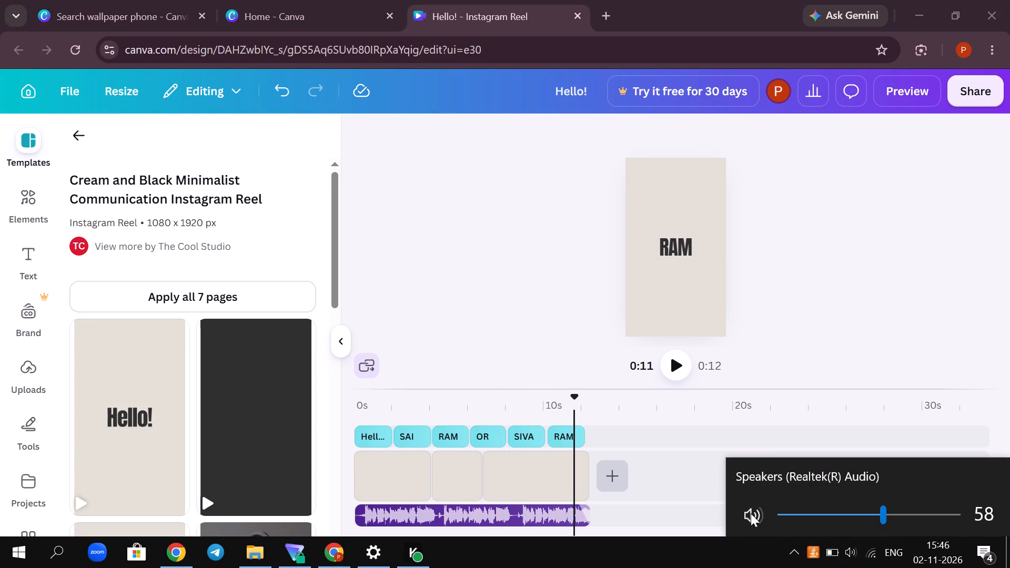
{"action": "left_click", "coordinate": [753, 518]}
{"action": "left_click", "coordinate": [554, 298]}
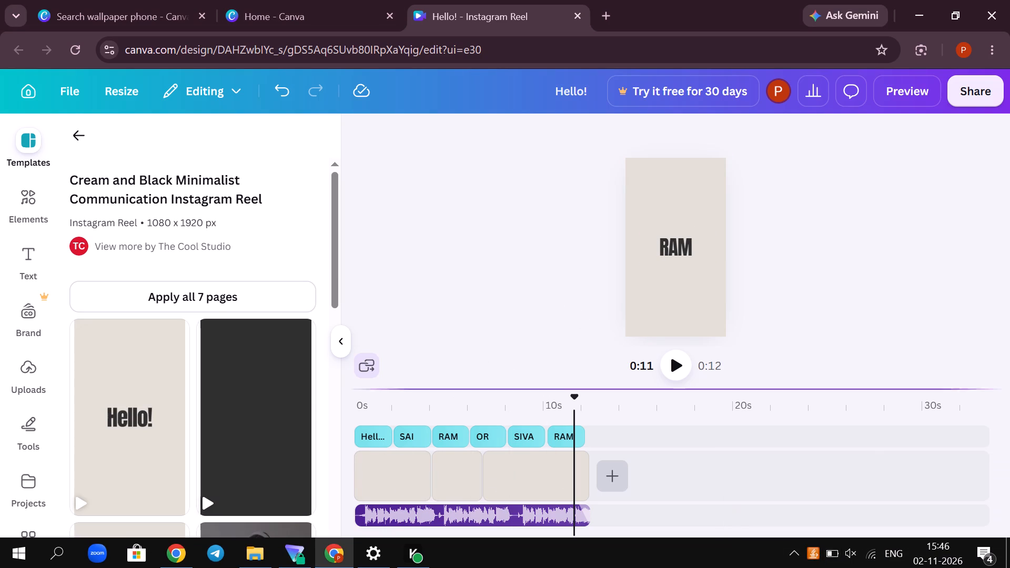
Apply the Breathe animation to the "Hello!" text clip in place of Stomp.
{"action": "left_click", "coordinate": [377, 437]}
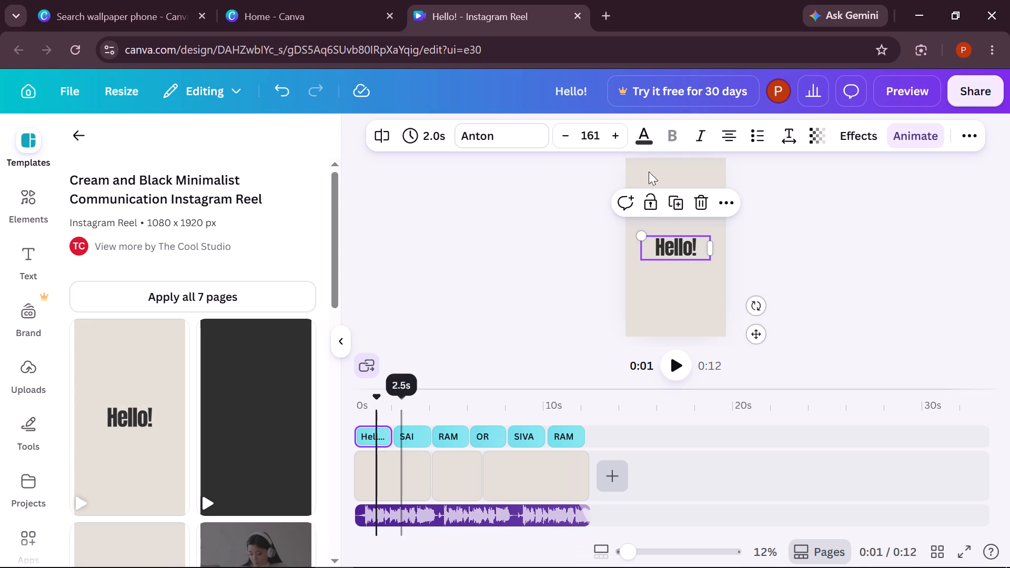
{"action": "left_click", "coordinate": [911, 134]}
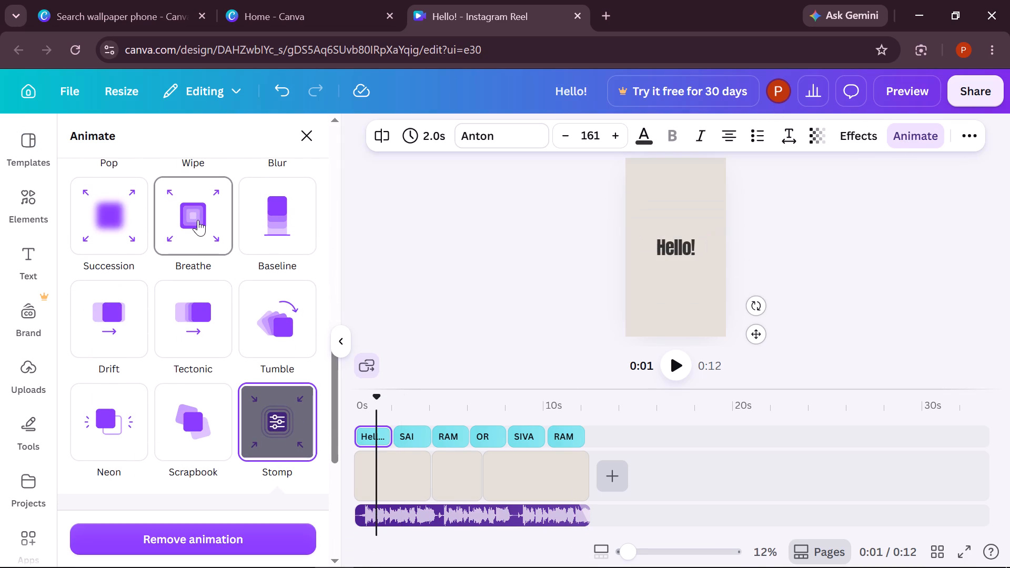
{"action": "left_click", "coordinate": [198, 220]}
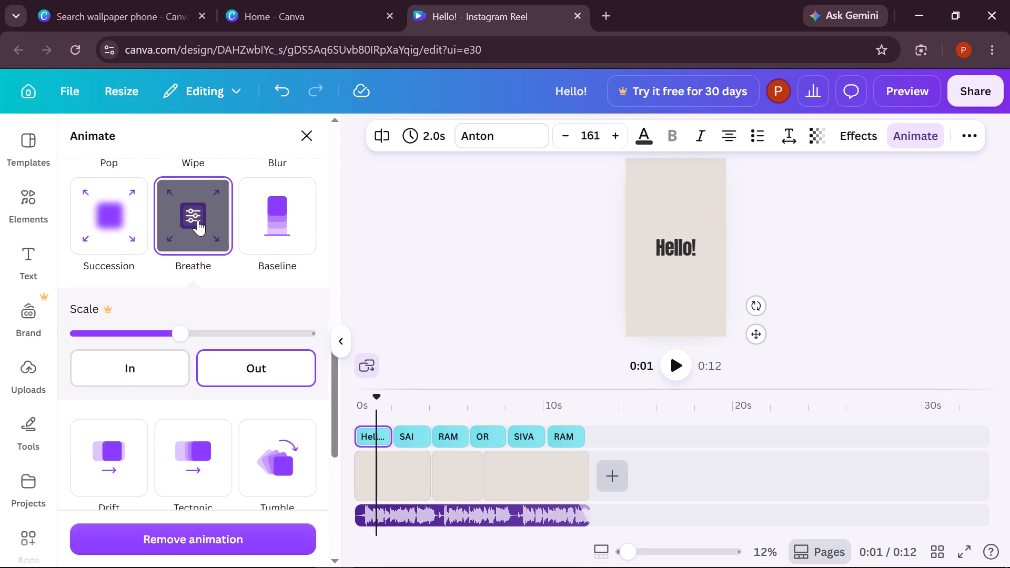
Apply the Tumble animation to the "Hello!" text clip, on both enter and exit.
{"action": "left_click", "coordinate": [198, 220]}
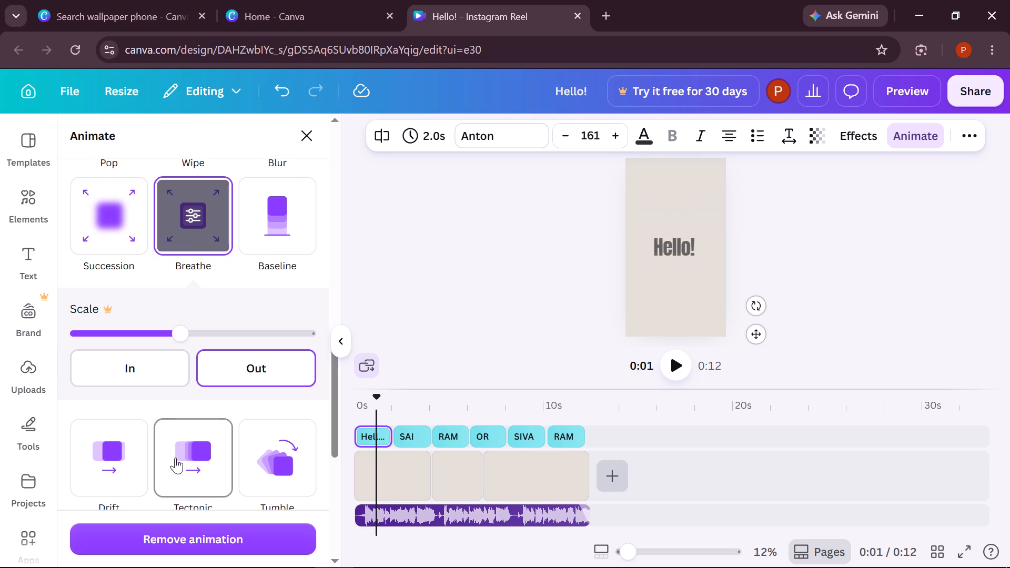
{"action": "left_click", "coordinate": [251, 458]}
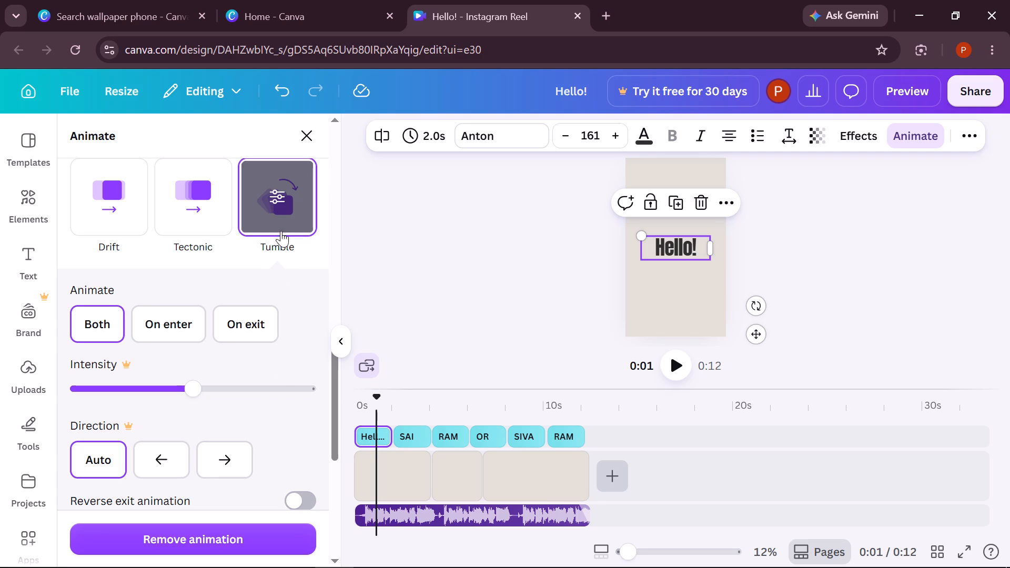
{"action": "left_click", "coordinate": [281, 200]}
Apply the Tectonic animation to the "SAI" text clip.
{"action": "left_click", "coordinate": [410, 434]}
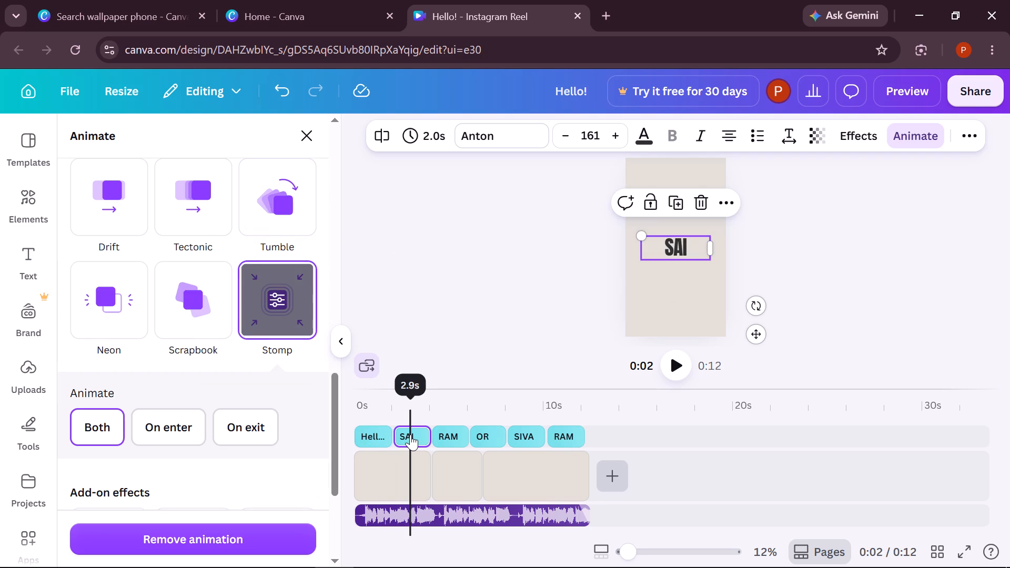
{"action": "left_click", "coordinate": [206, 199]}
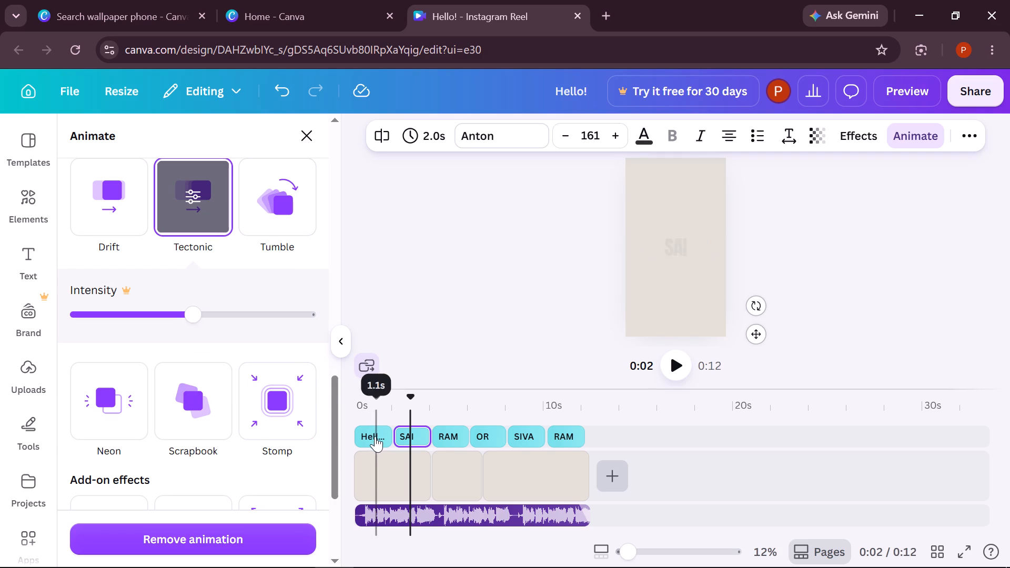
Play the reel from the start of the "Hello!" clip to review the first text animations.
{"action": "left_click", "coordinate": [356, 440]}
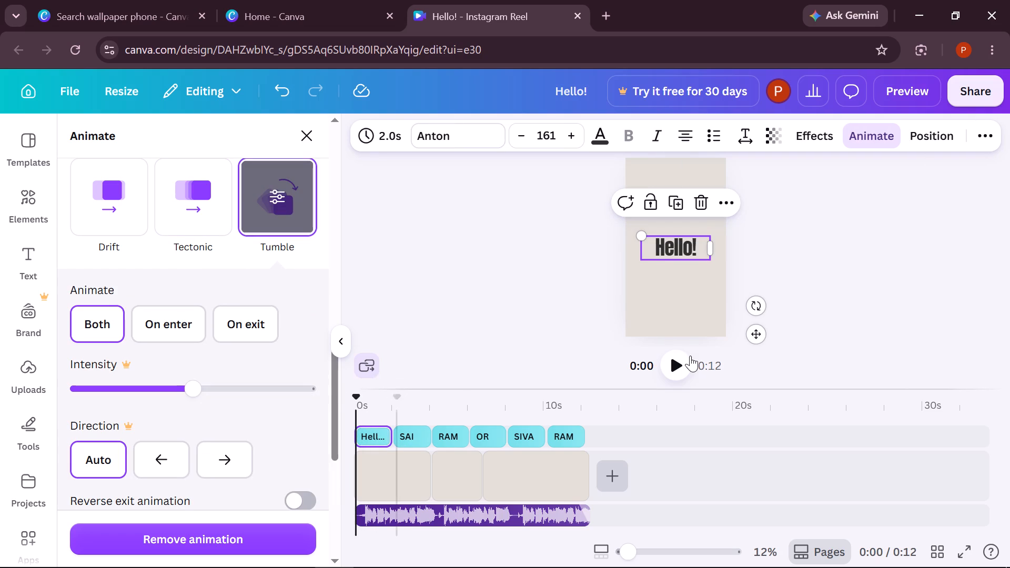
{"action": "left_click", "coordinate": [679, 367]}
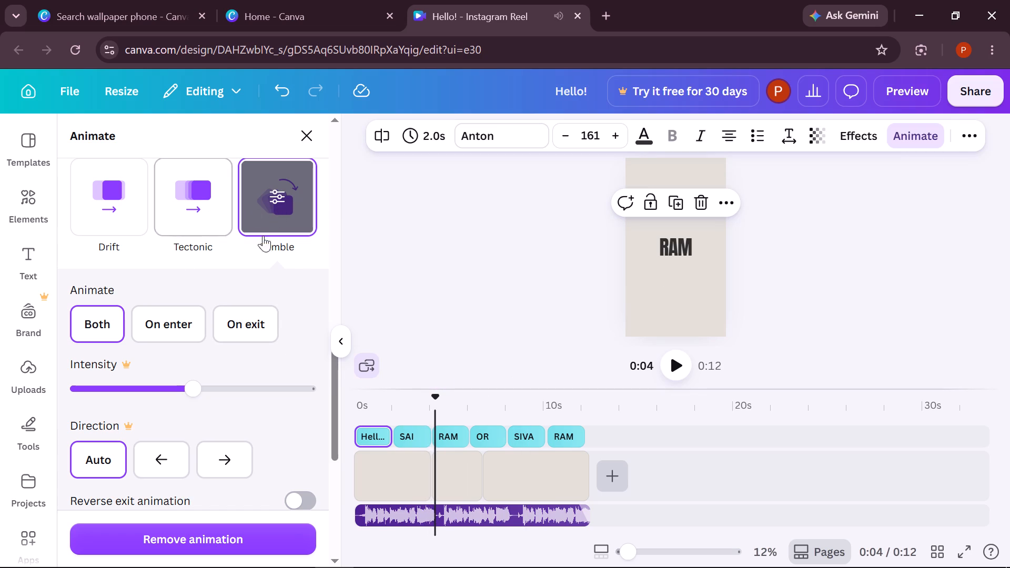
Change the animation of the "SAI" text clip to Breathe.
{"action": "left_click", "coordinate": [411, 435]}
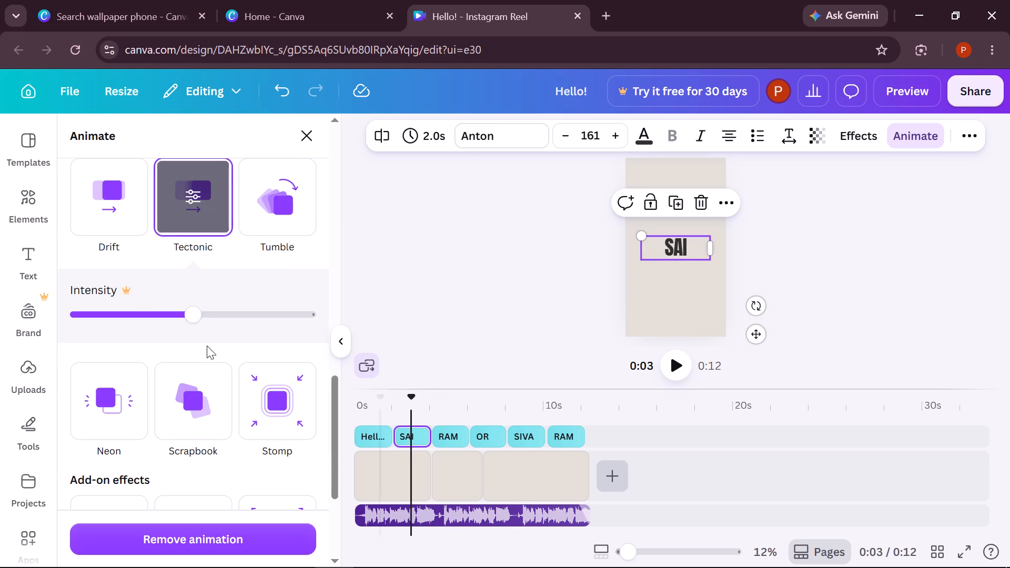
{"action": "scroll", "coordinate": [207, 346], "scroll_direction": "up", "scroll_amount": 3}
{"action": "left_click", "coordinate": [186, 258]}
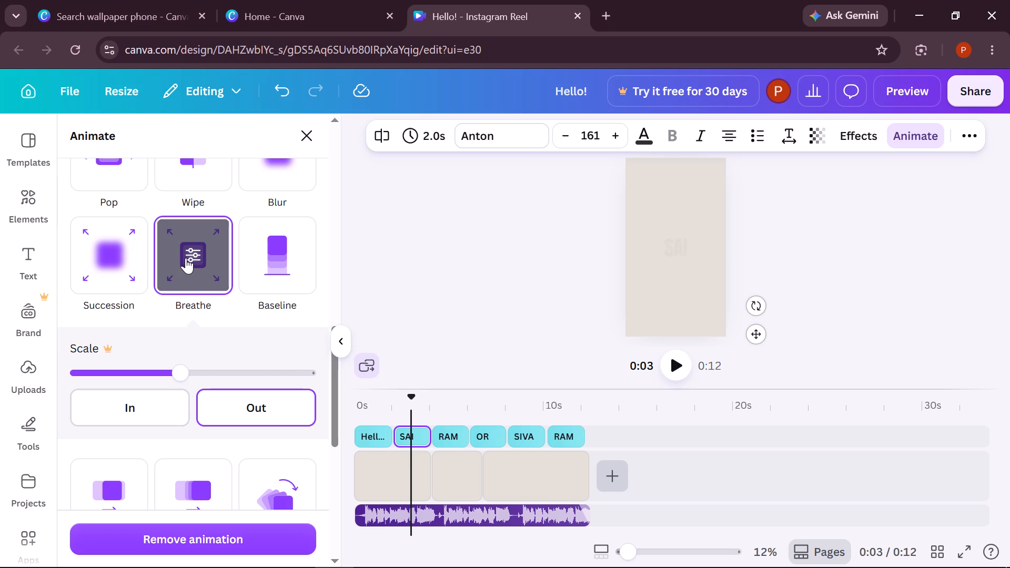
Change the animation of the first "RAM" text clip, just after "SAI", to Breathe.
{"action": "left_click", "coordinate": [451, 435]}
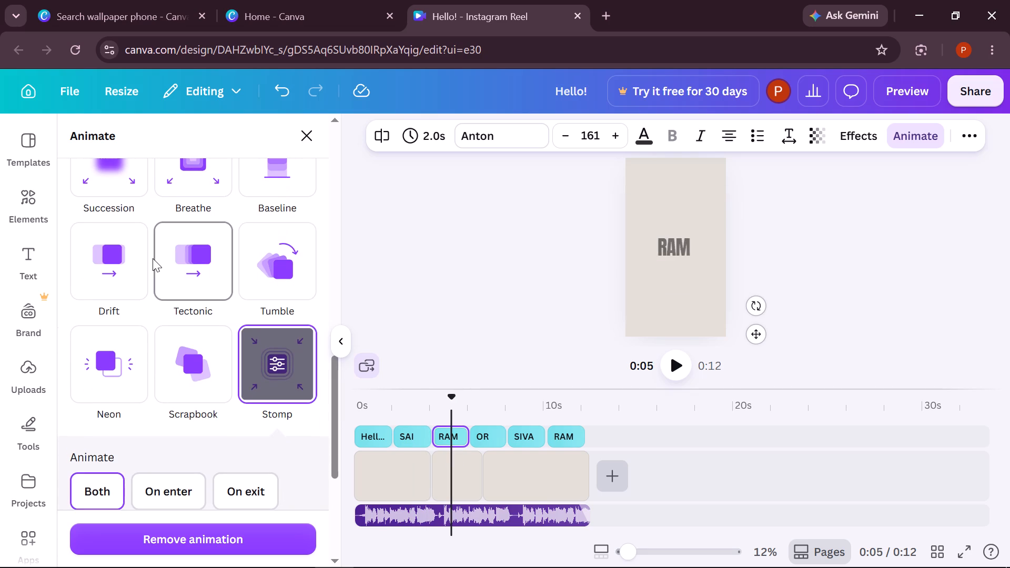
{"action": "scroll", "coordinate": [153, 258], "scroll_direction": "up", "scroll_amount": 3}
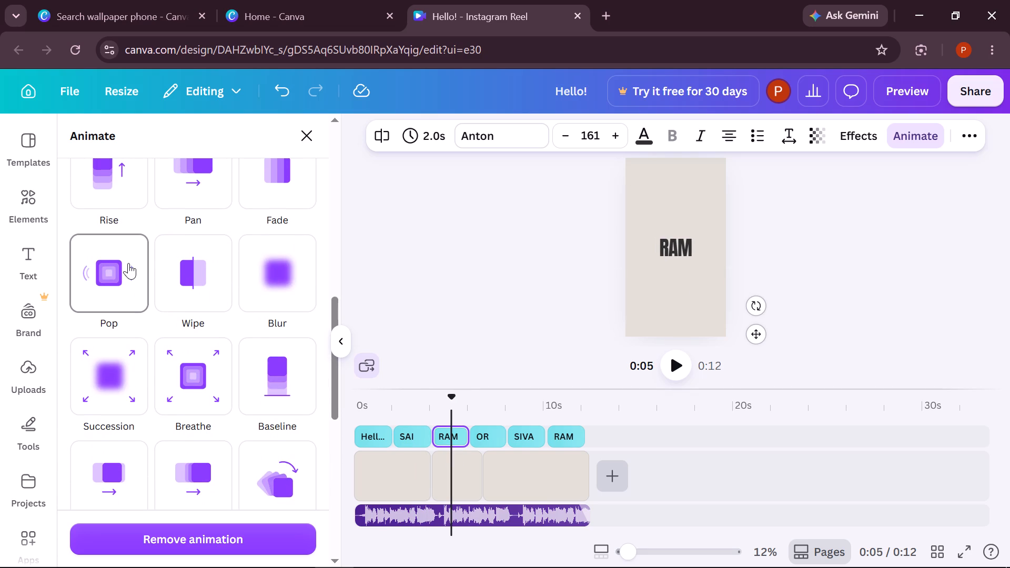
{"action": "left_click", "coordinate": [405, 438]}
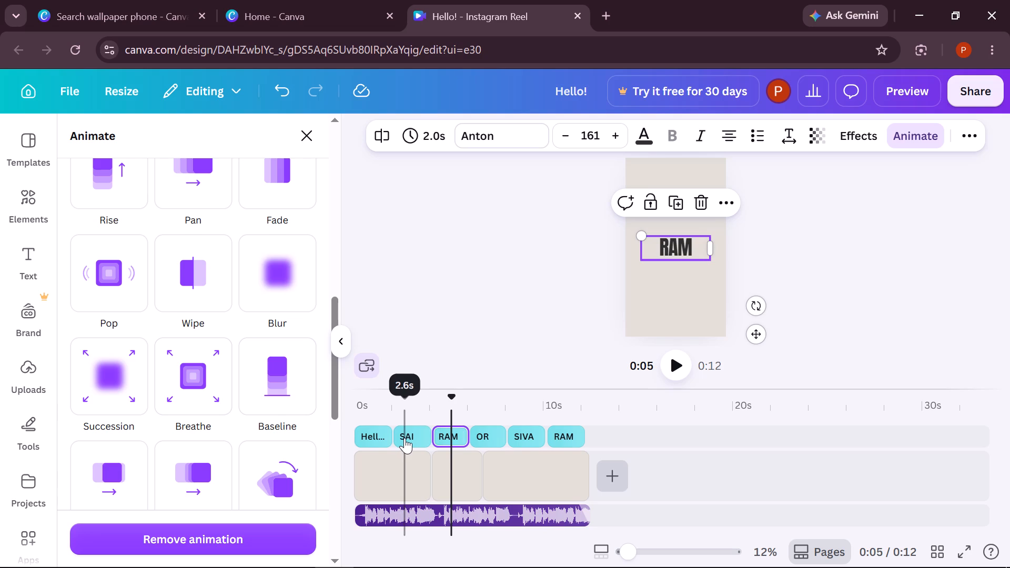
{"action": "left_click", "coordinate": [446, 437]}
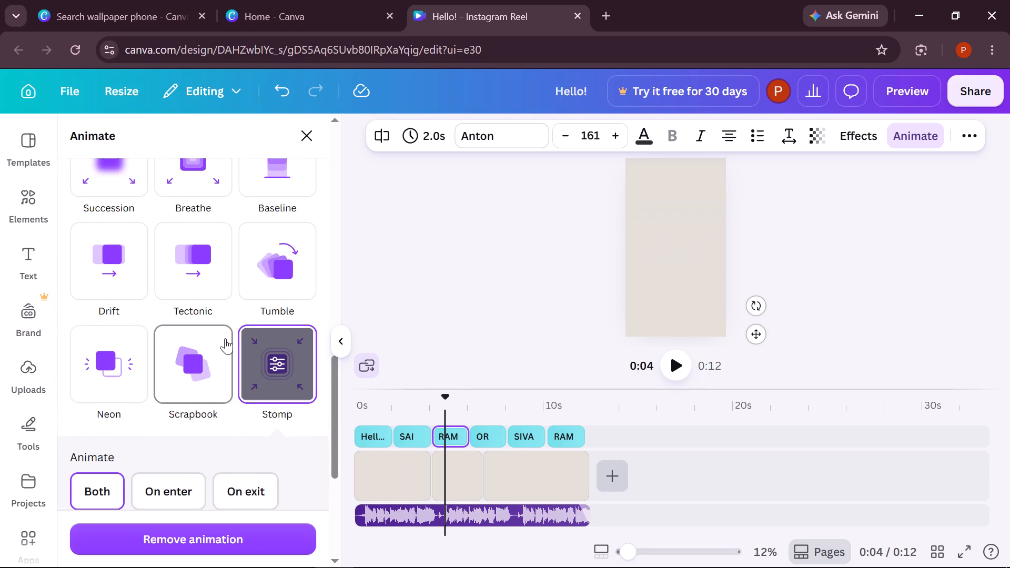
{"action": "scroll", "coordinate": [225, 338], "scroll_direction": "up", "scroll_amount": 2}
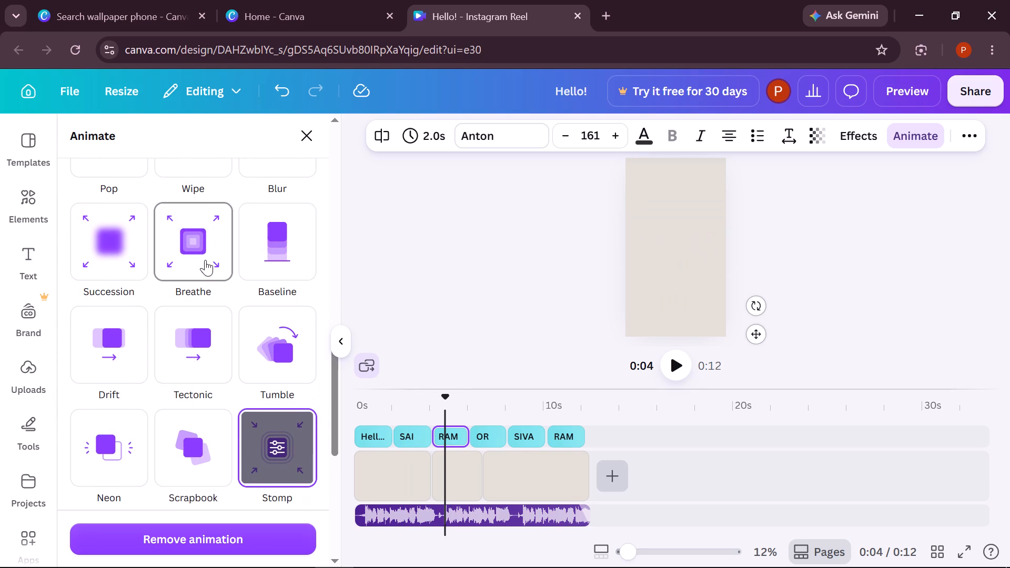
{"action": "left_click", "coordinate": [205, 260]}
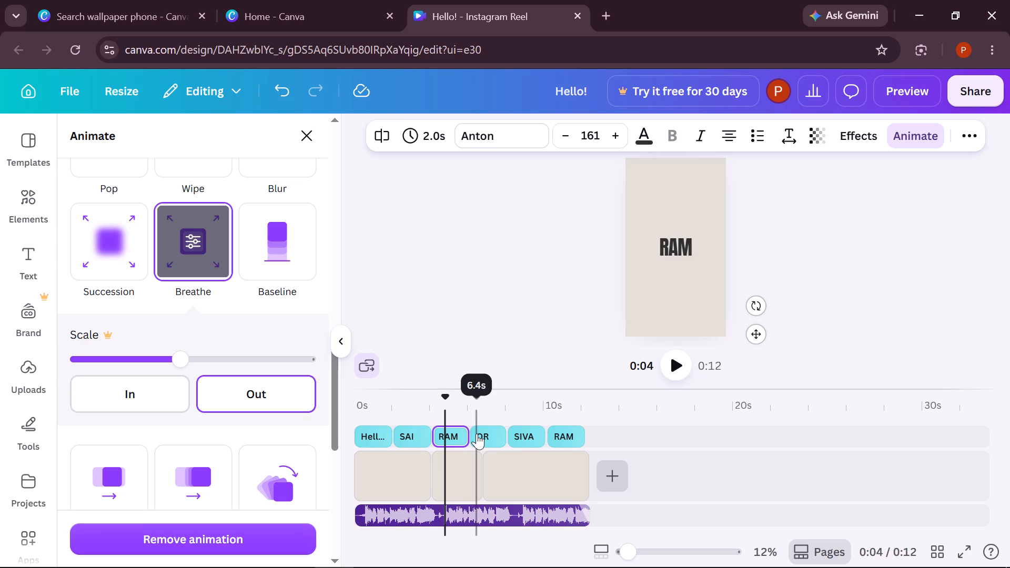
Apply the Rise animation to the "OR" text clip.
{"action": "left_click", "coordinate": [477, 433]}
{"action": "scroll", "coordinate": [206, 320], "scroll_direction": "up", "scroll_amount": 3}
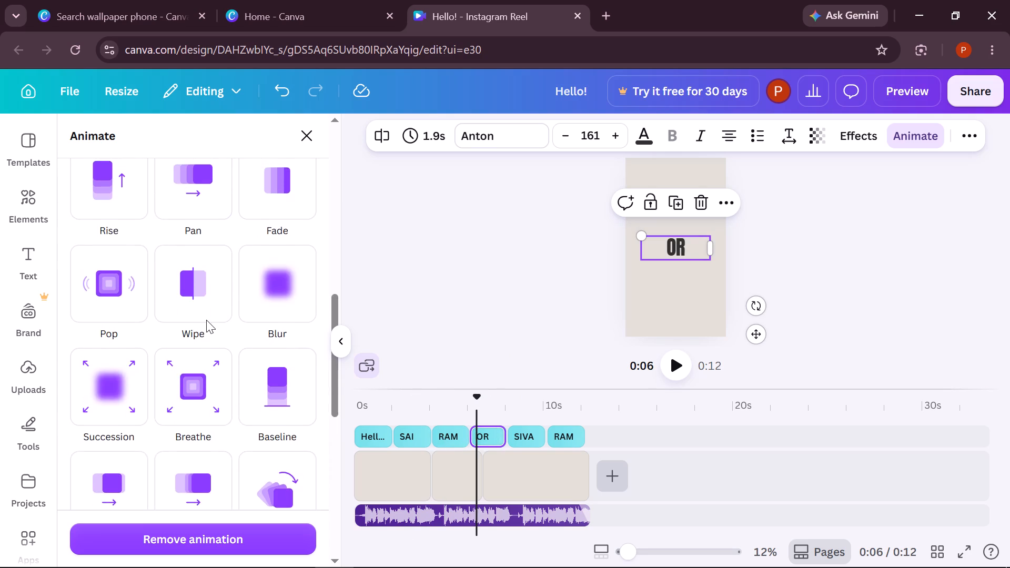
{"action": "scroll", "coordinate": [206, 320], "scroll_direction": "up", "scroll_amount": 2}
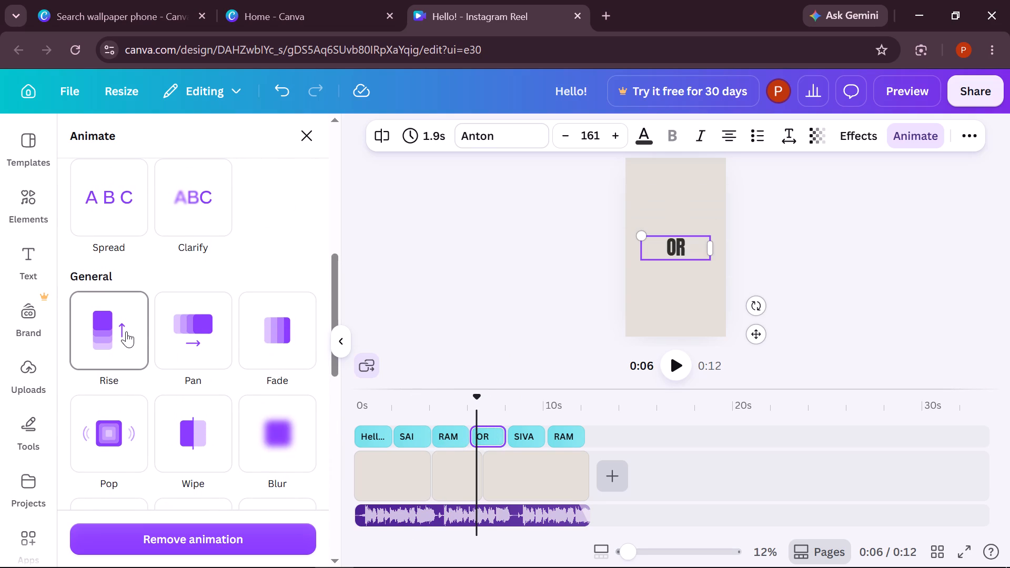
{"action": "left_click", "coordinate": [126, 331]}
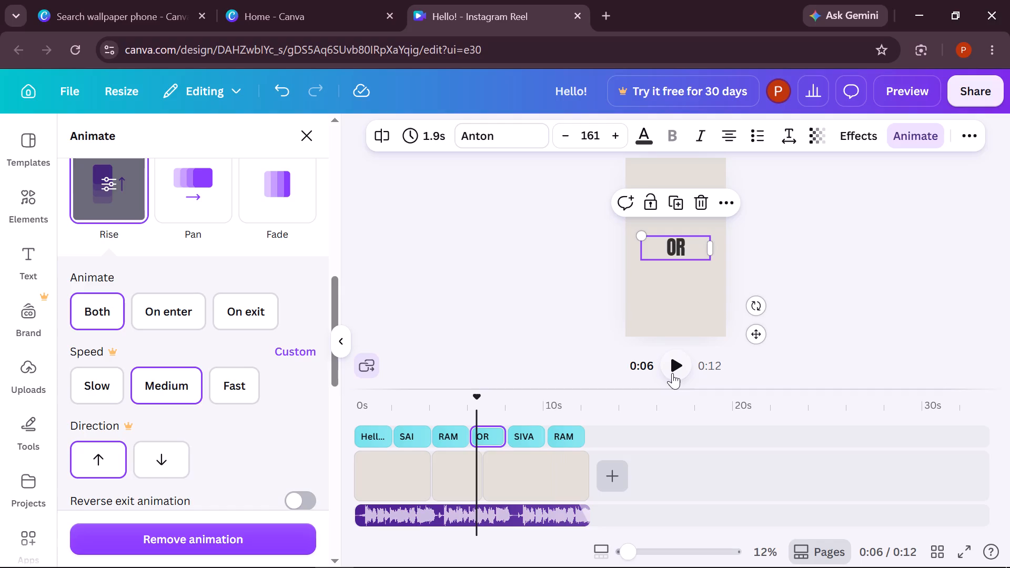
Play the reel from the "OR" clip and again from 0:00 to review the text animations.
{"action": "left_click", "coordinate": [672, 373]}
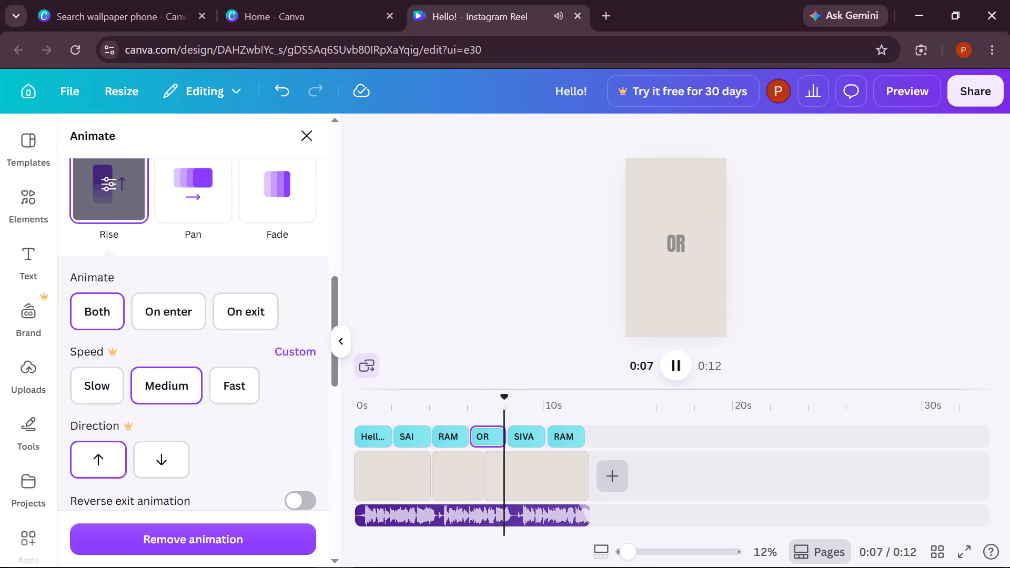
{"action": "left_click_drag", "start_coordinate": [526, 402], "coordinate": [368, 417]}
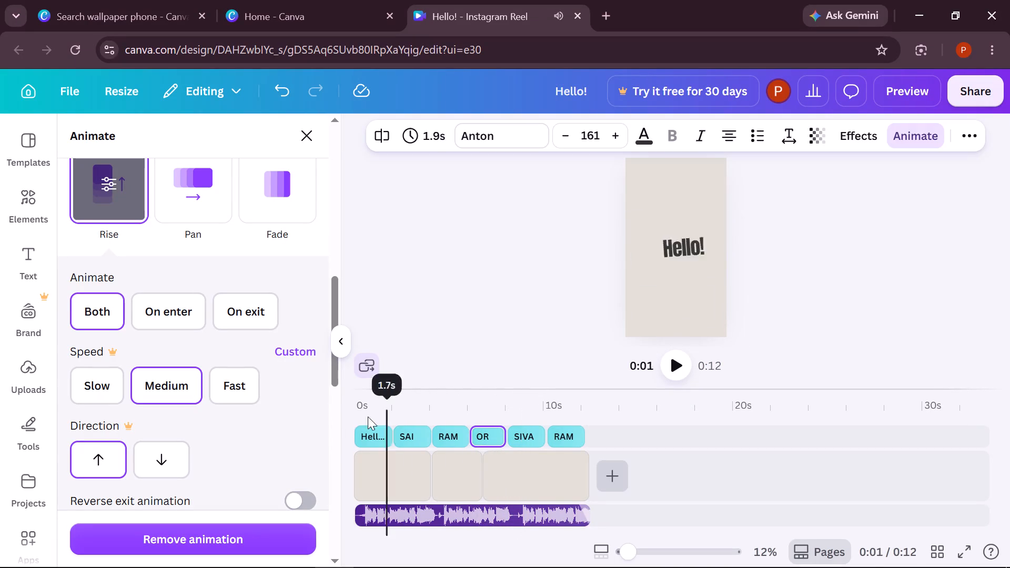
{"action": "left_click_drag", "start_coordinate": [368, 417], "coordinate": [332, 413]}
{"action": "left_click", "coordinate": [679, 370]}
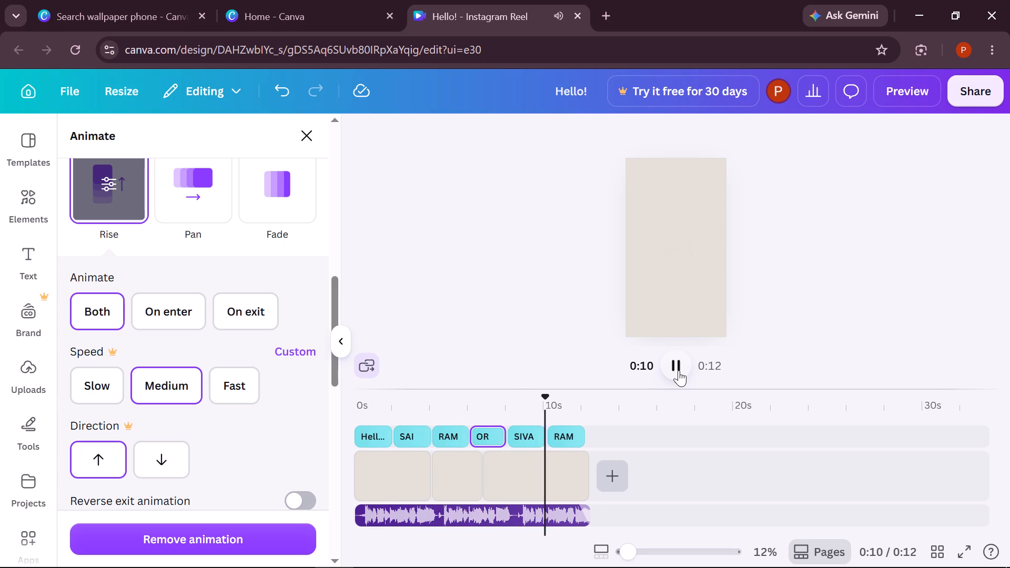
Look through the animation choices and the Rise settings for the "OR" text clip.
{"action": "scroll", "coordinate": [244, 302], "scroll_direction": "up", "scroll_amount": 2}
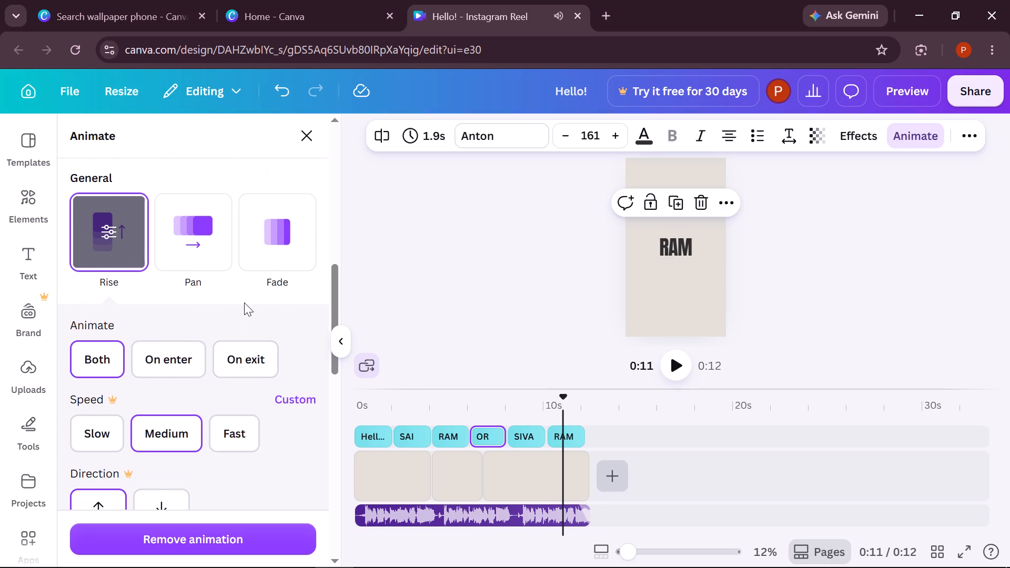
{"action": "scroll", "coordinate": [244, 302], "scroll_direction": "up", "scroll_amount": 3}
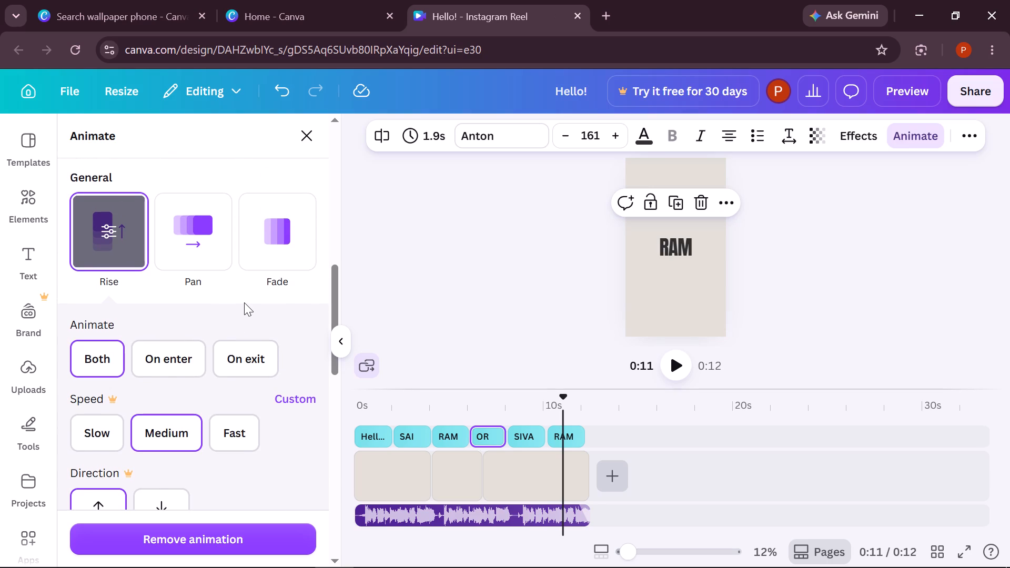
{"action": "scroll", "coordinate": [244, 302], "scroll_direction": "up", "scroll_amount": 2}
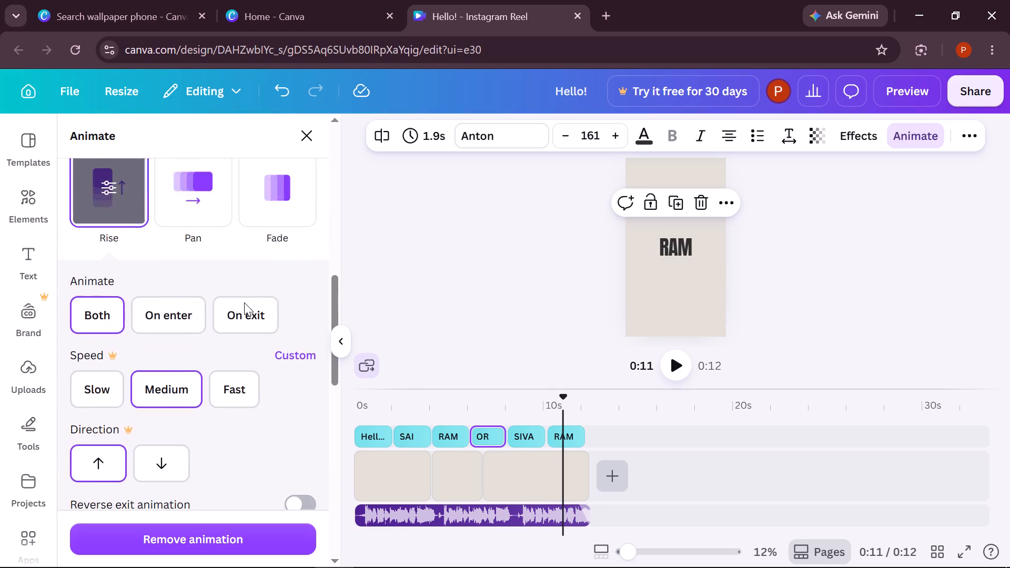
{"action": "scroll", "coordinate": [244, 302], "scroll_direction": "up", "scroll_amount": 5}
{"action": "scroll", "coordinate": [244, 302], "scroll_direction": "down", "scroll_amount": 6}
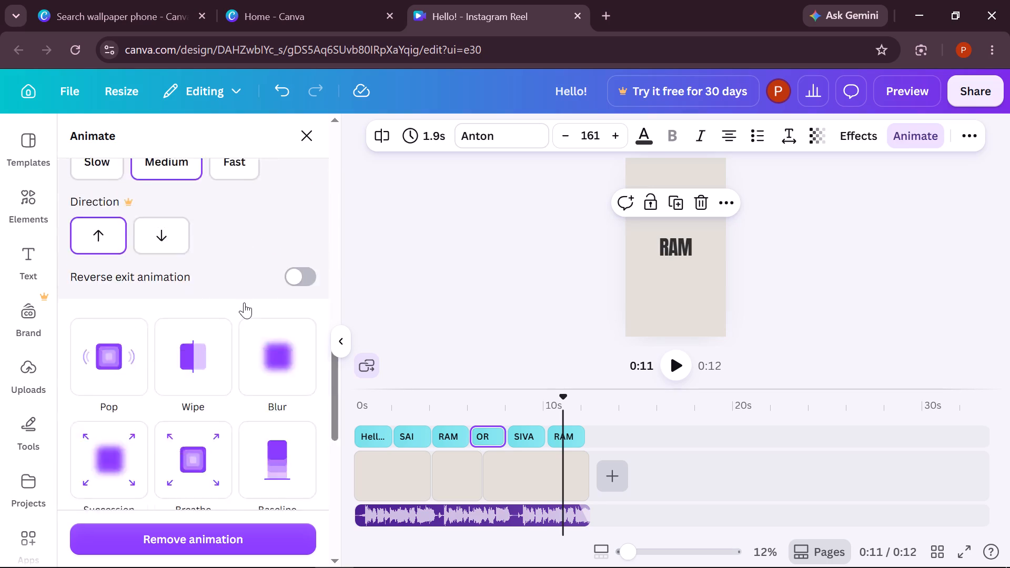
{"action": "scroll", "coordinate": [244, 302], "scroll_direction": "up", "scroll_amount": 4}
{"action": "scroll", "coordinate": [244, 302], "scroll_direction": "down", "scroll_amount": 1}
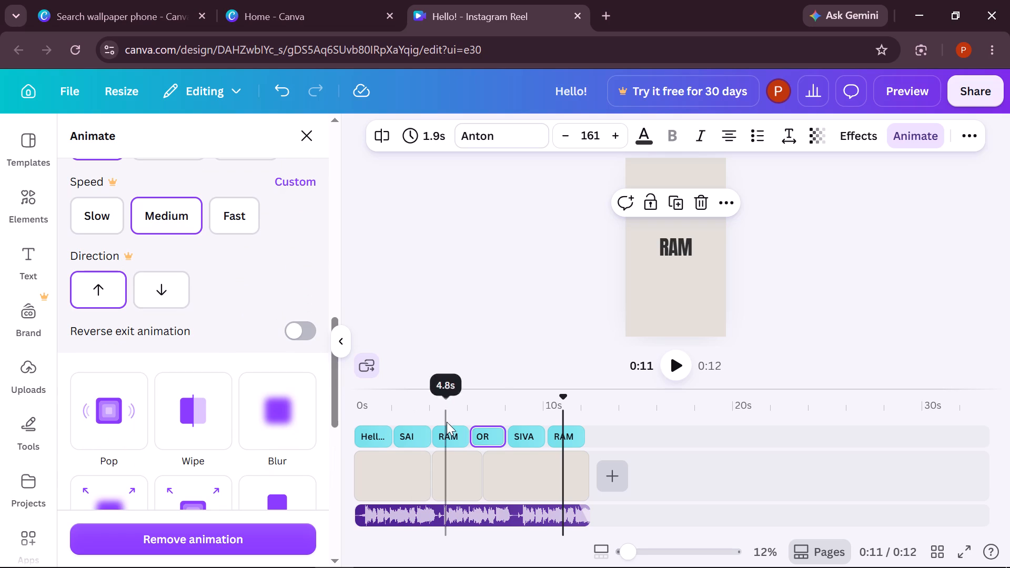
{"action": "left_click", "coordinate": [492, 431]}
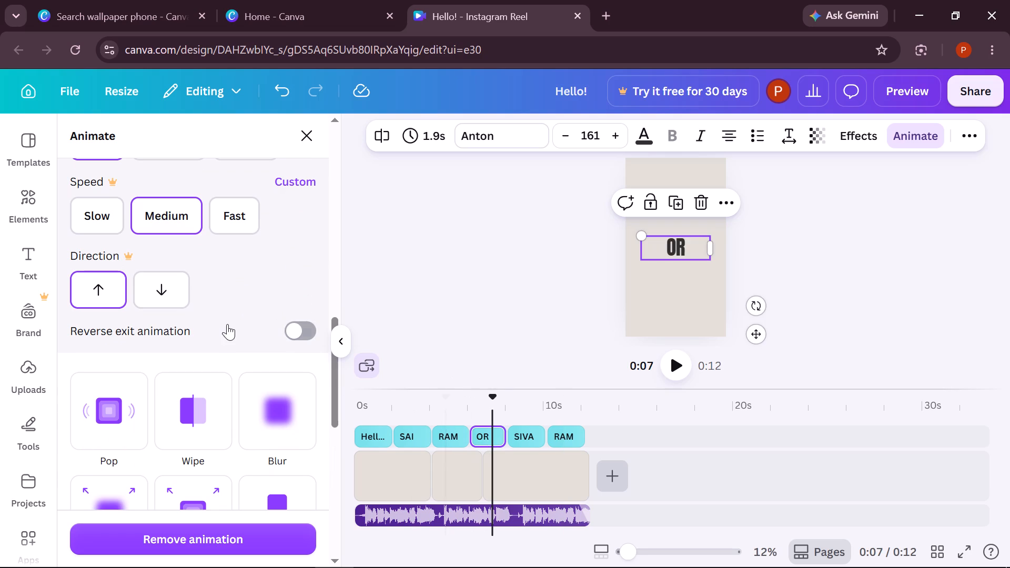
{"action": "scroll", "coordinate": [227, 324], "scroll_direction": "up", "scroll_amount": 3}
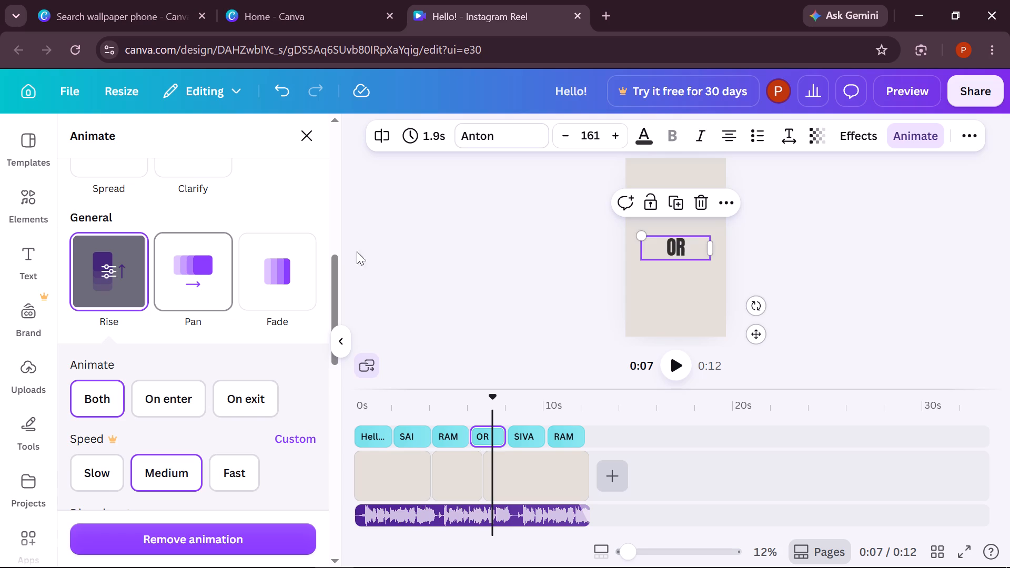
{"action": "left_click", "coordinate": [405, 262]}
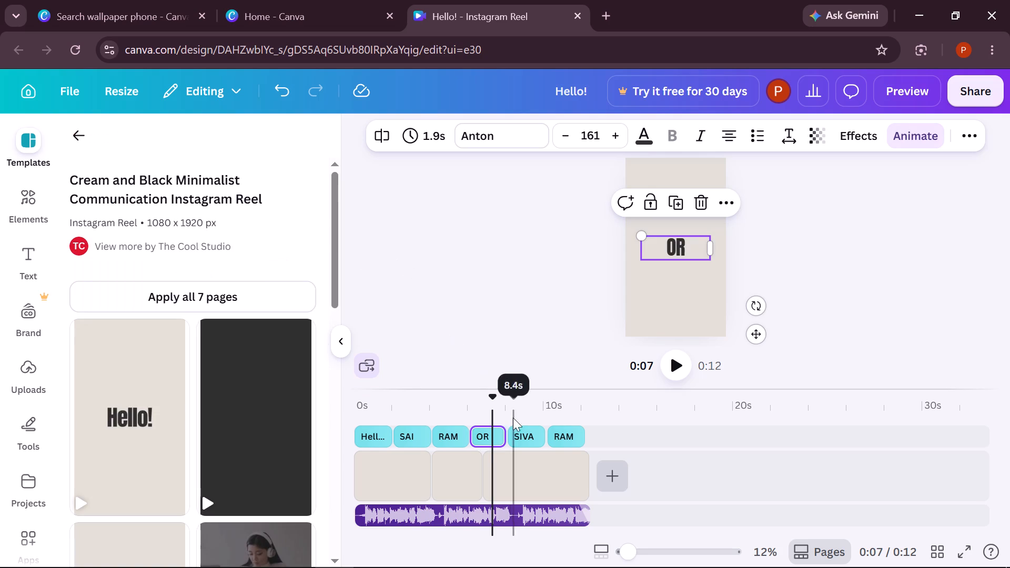
{"action": "left_click", "coordinate": [488, 433]}
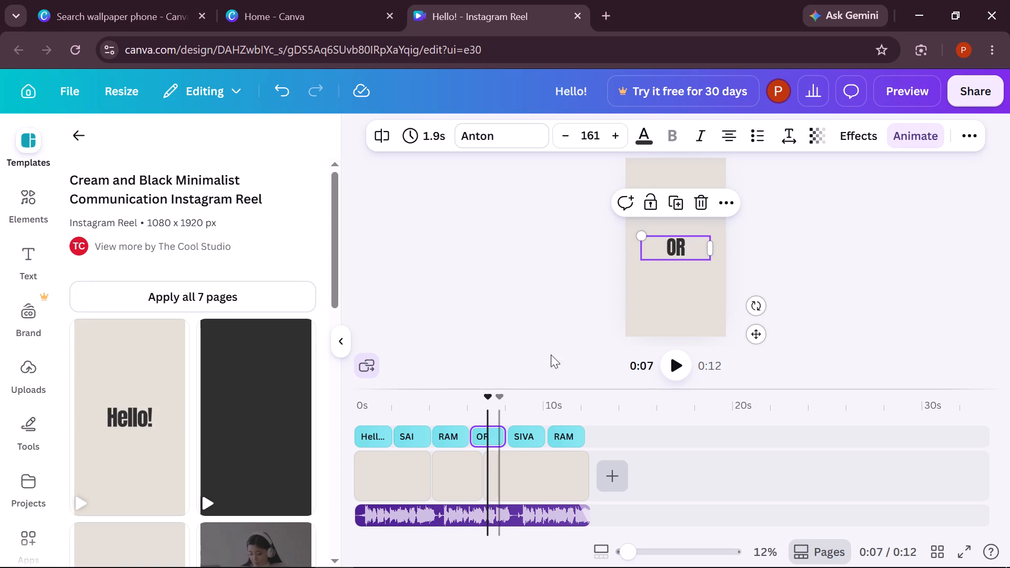
{"action": "scroll", "coordinate": [226, 348], "scroll_direction": "down", "scroll_amount": 3}
{"action": "scroll", "coordinate": [226, 348], "scroll_direction": "up", "scroll_amount": 3}
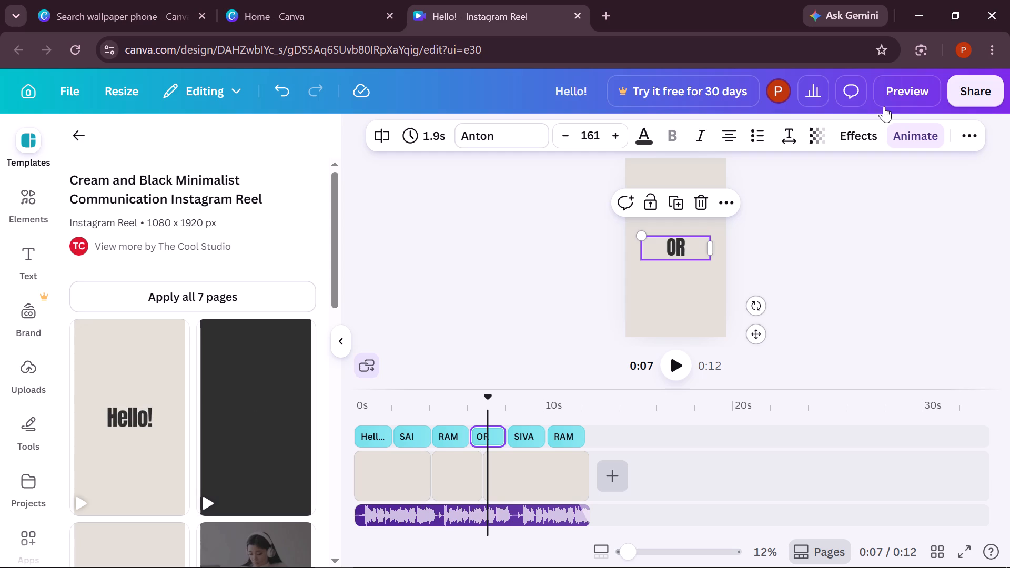
Preview alternative animations on the "OR" text, including Fade, Clarify, Spread and Bounce, and choose Rise again.
{"action": "left_click", "coordinate": [905, 128]}
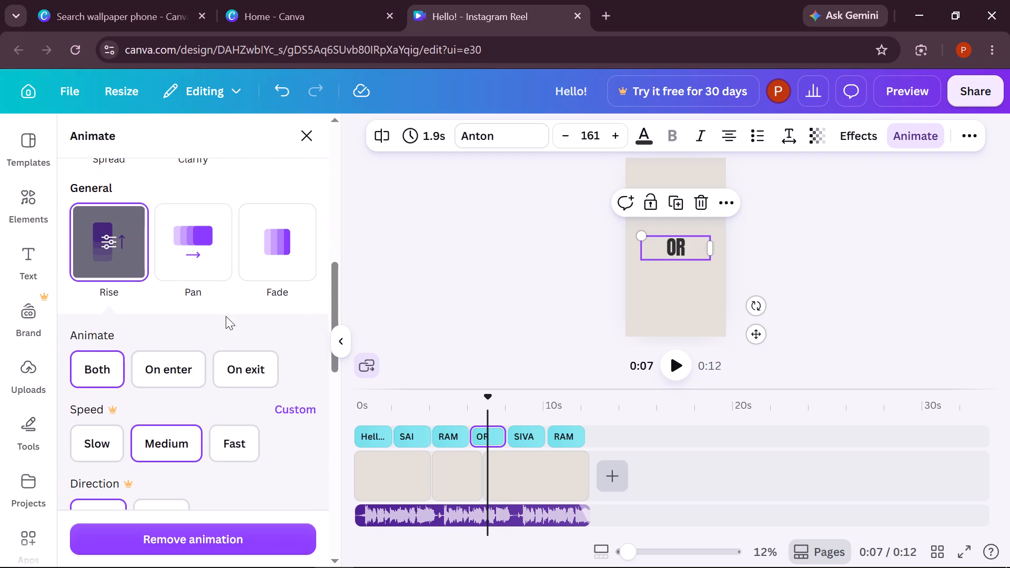
{"action": "scroll", "coordinate": [207, 346], "scroll_direction": "down", "scroll_amount": 2}
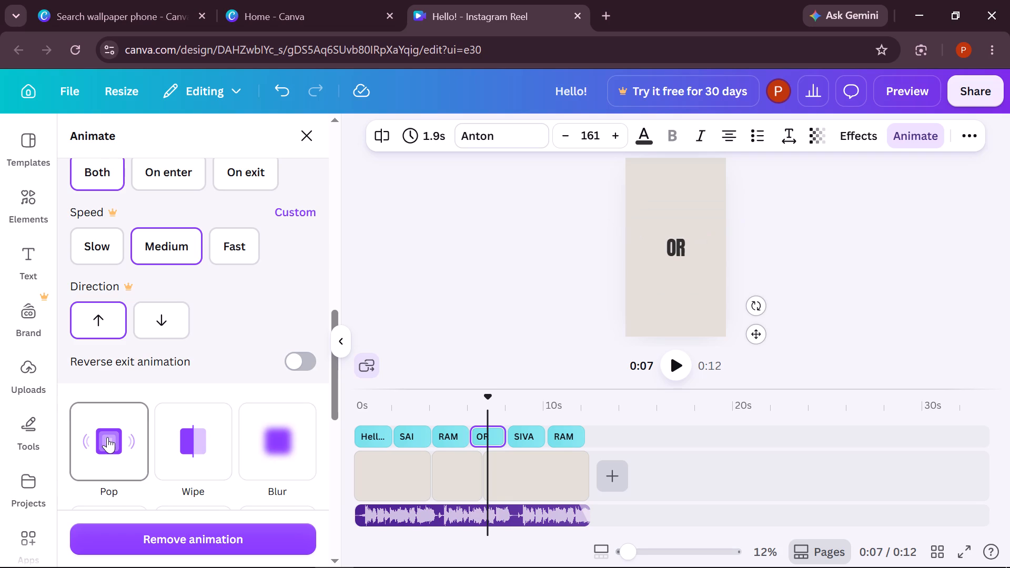
{"action": "scroll", "coordinate": [107, 437], "scroll_direction": "up", "scroll_amount": 3}
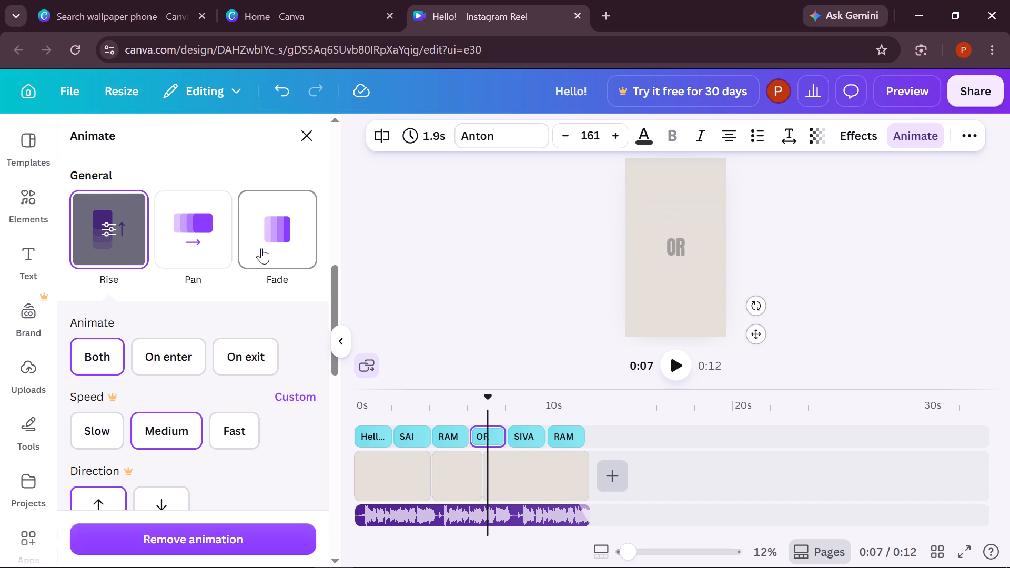
{"action": "scroll", "coordinate": [261, 248], "scroll_direction": "up", "scroll_amount": 2}
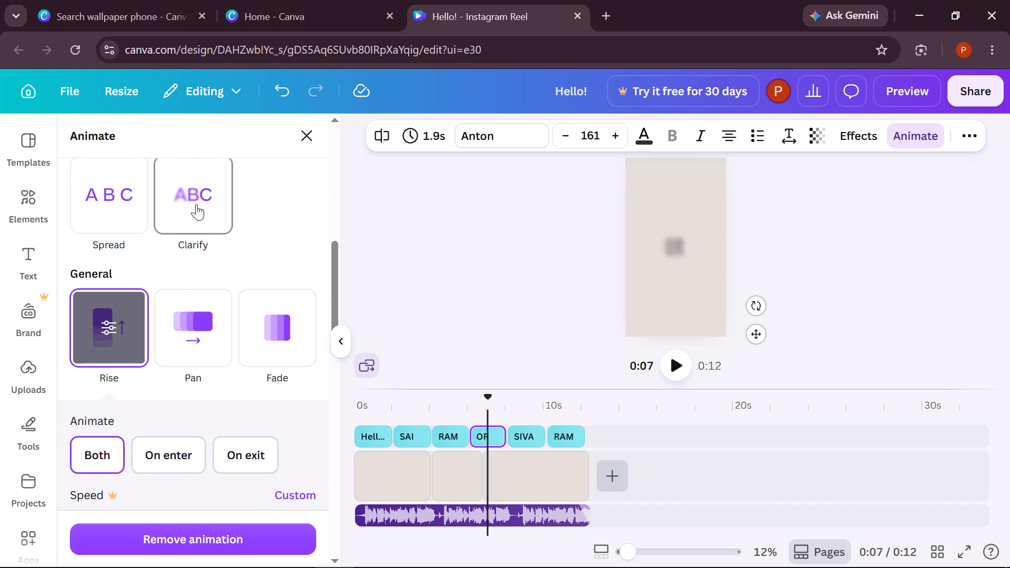
{"action": "scroll", "coordinate": [196, 204], "scroll_direction": "up", "scroll_amount": 1}
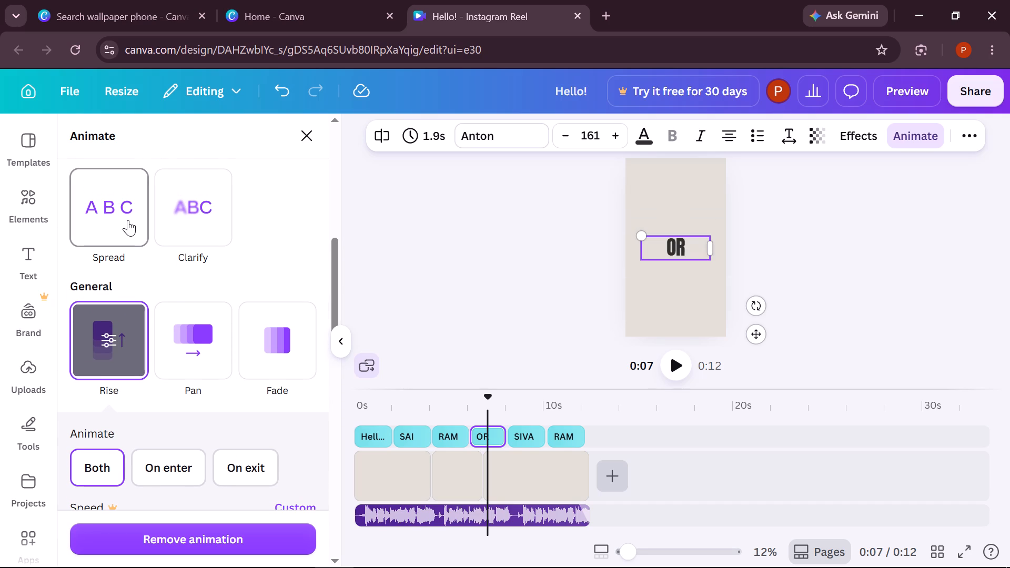
{"action": "scroll", "coordinate": [128, 220], "scroll_direction": "up", "scroll_amount": 3}
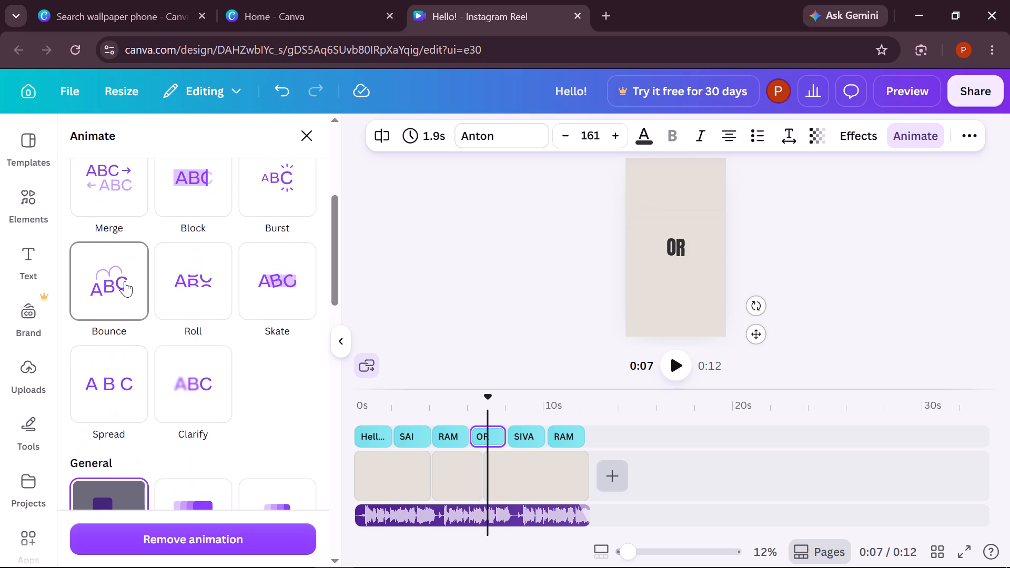
{"action": "scroll", "coordinate": [117, 208], "scroll_direction": "up", "scroll_amount": 3}
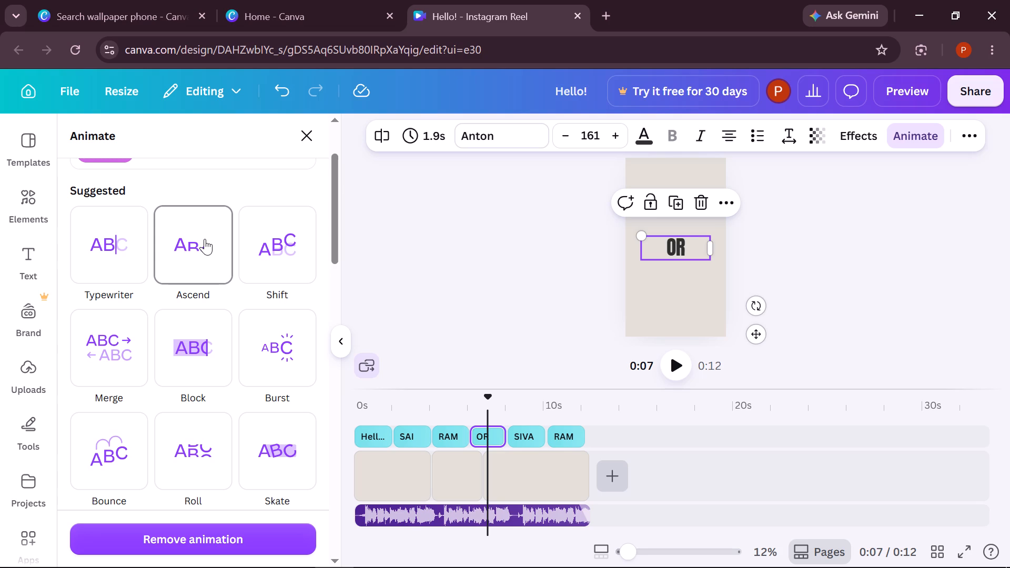
{"action": "scroll", "coordinate": [196, 322], "scroll_direction": "down", "scroll_amount": 3}
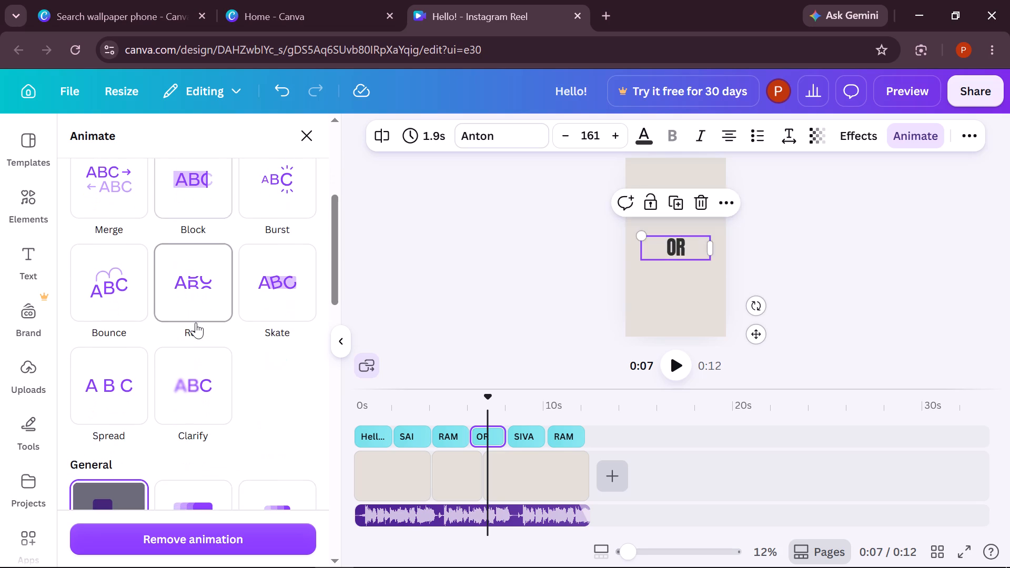
{"action": "scroll", "coordinate": [110, 439], "scroll_direction": "down", "scroll_amount": 1}
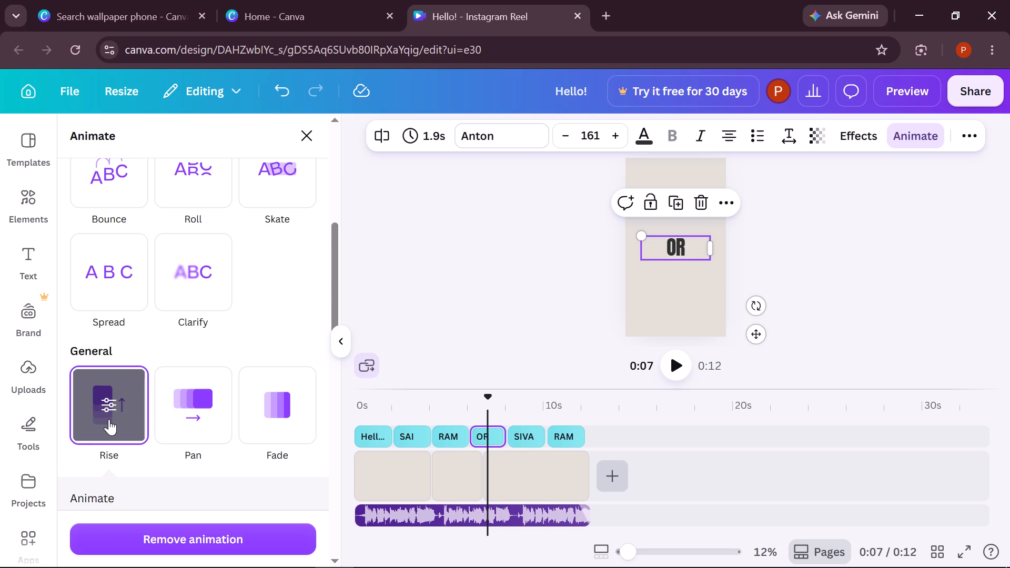
{"action": "left_click", "coordinate": [108, 400]}
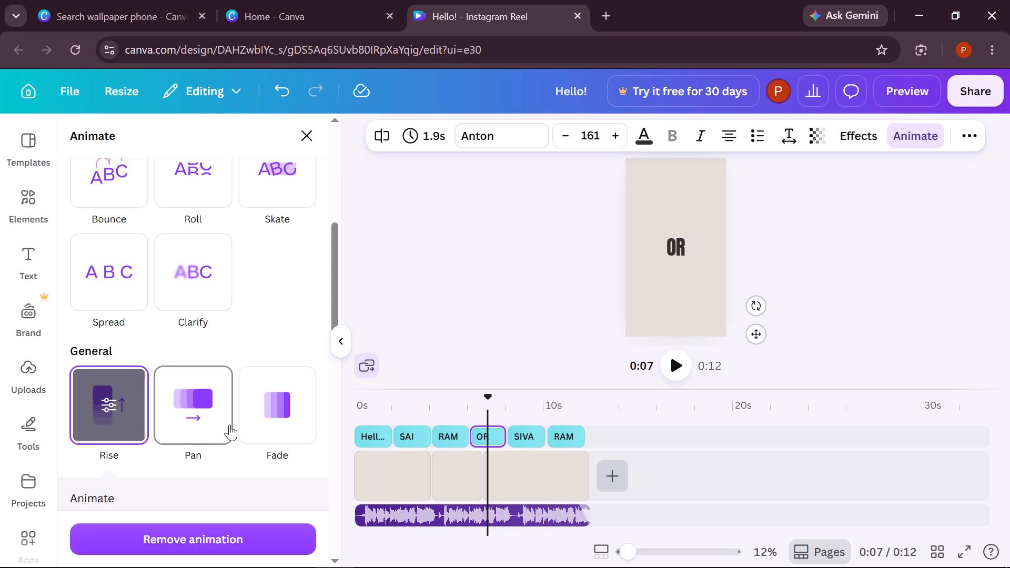
{"action": "left_click", "coordinate": [105, 402]}
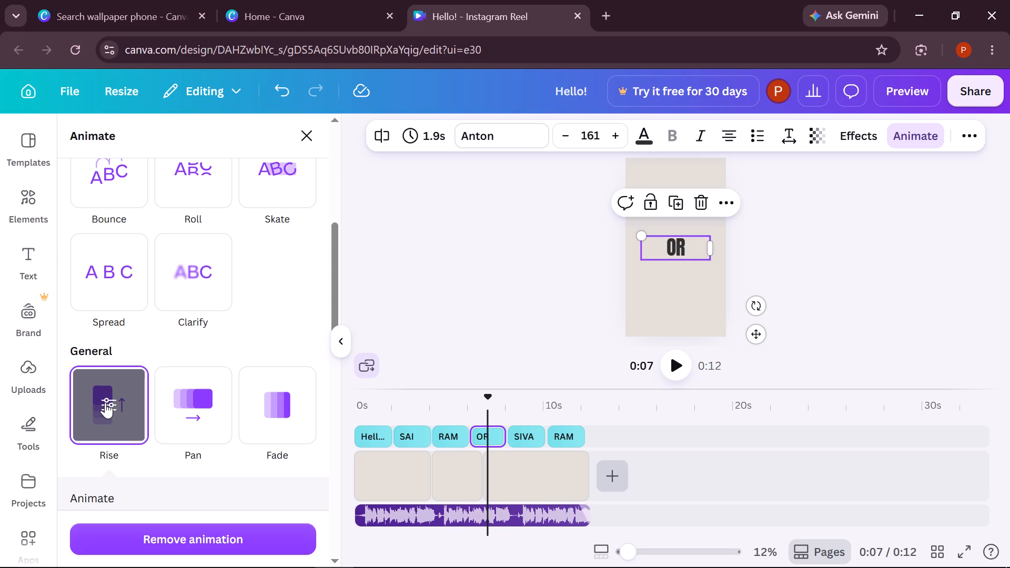
{"action": "left_click", "coordinate": [105, 402]}
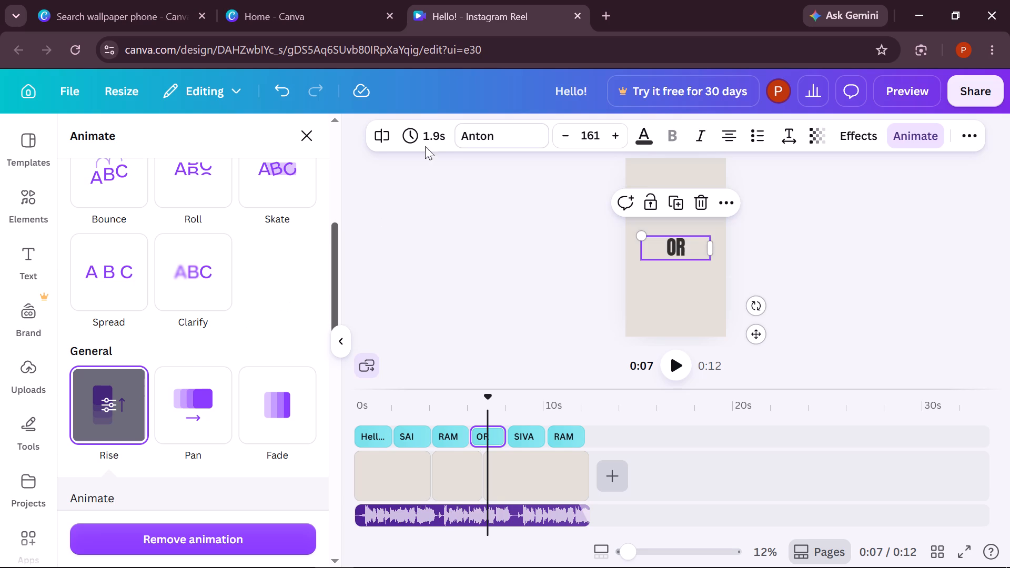
Set the duration of the "OR" text clip to 2.0 s.
{"action": "left_click", "coordinate": [435, 135]}
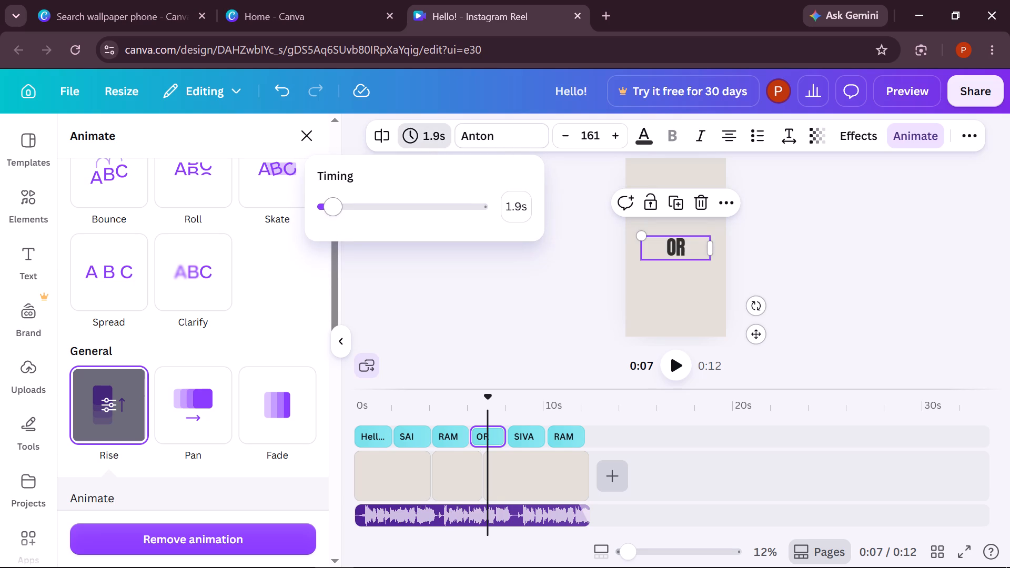
{"action": "left_click_drag", "start_coordinate": [329, 203], "coordinate": [406, 220]}
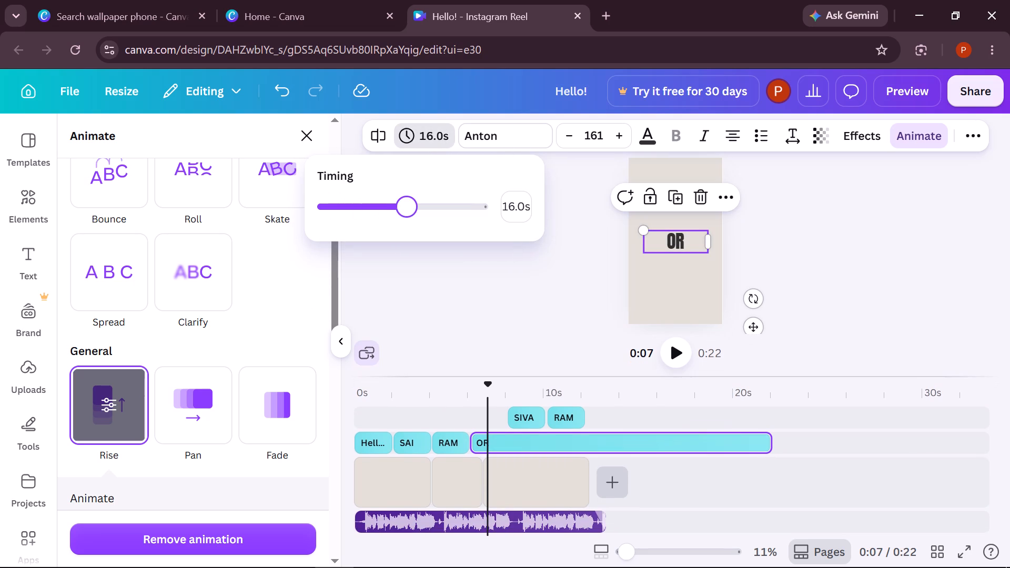
{"action": "left_click", "coordinate": [406, 220]}
{"action": "left_click_drag", "start_coordinate": [406, 220], "coordinate": [365, 212]}
{"action": "left_click_drag", "start_coordinate": [365, 212], "coordinate": [350, 211]}
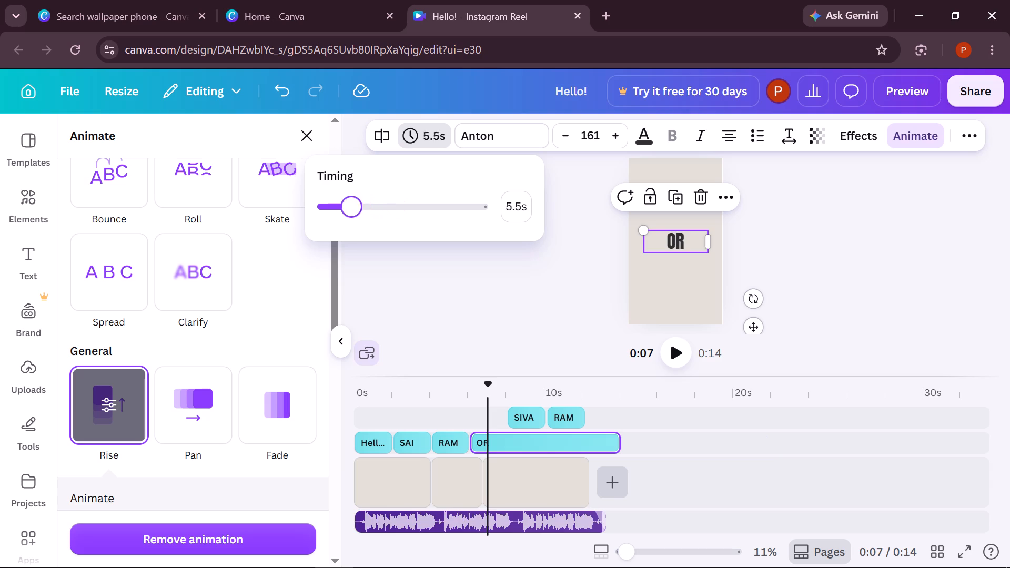
{"action": "left_click_drag", "start_coordinate": [350, 211], "coordinate": [324, 210]}
{"action": "left_click_drag", "start_coordinate": [324, 210], "coordinate": [330, 214]}
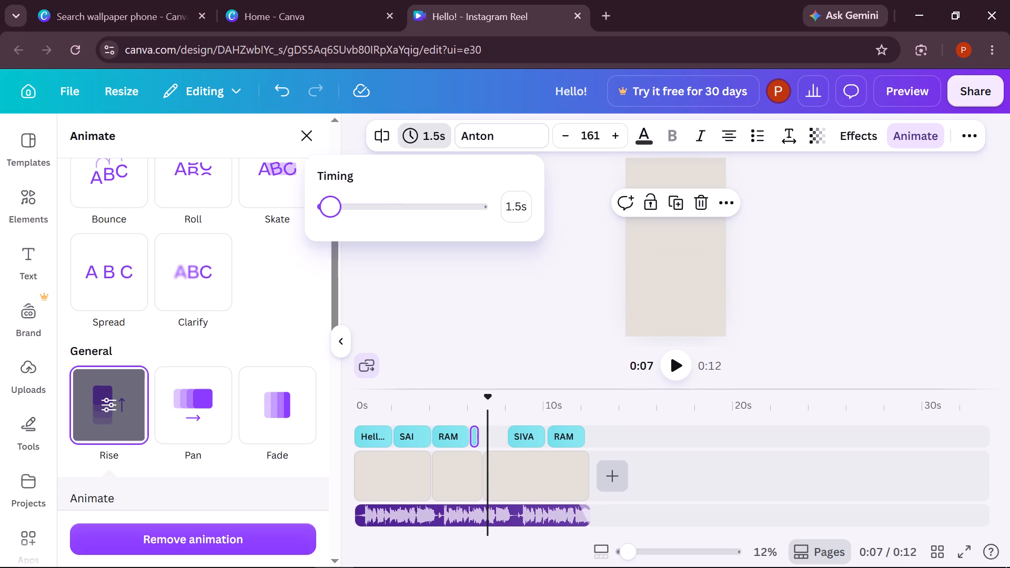
{"action": "left_click_drag", "start_coordinate": [330, 214], "coordinate": [337, 217]}
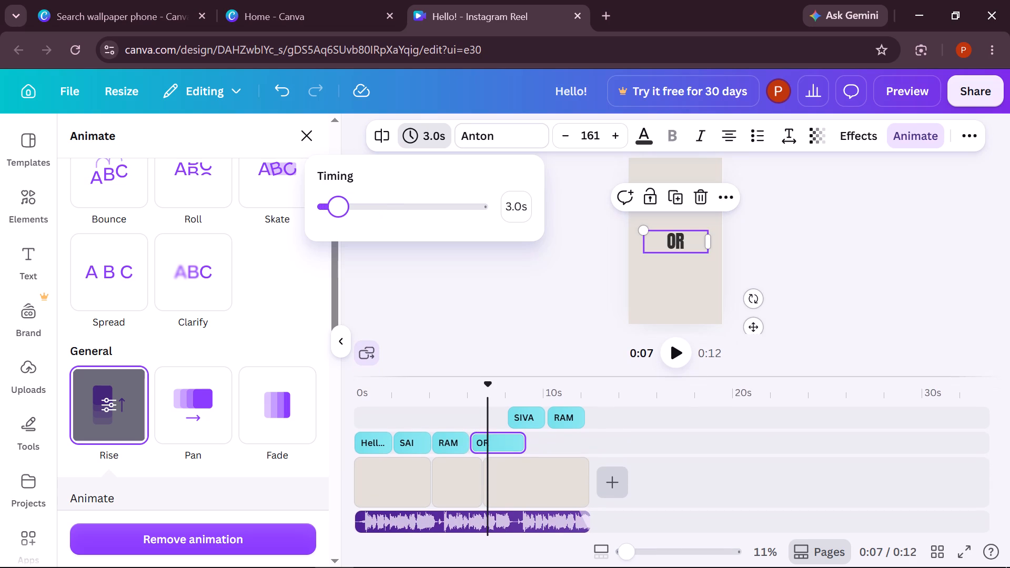
{"action": "left_click", "coordinate": [508, 208]}
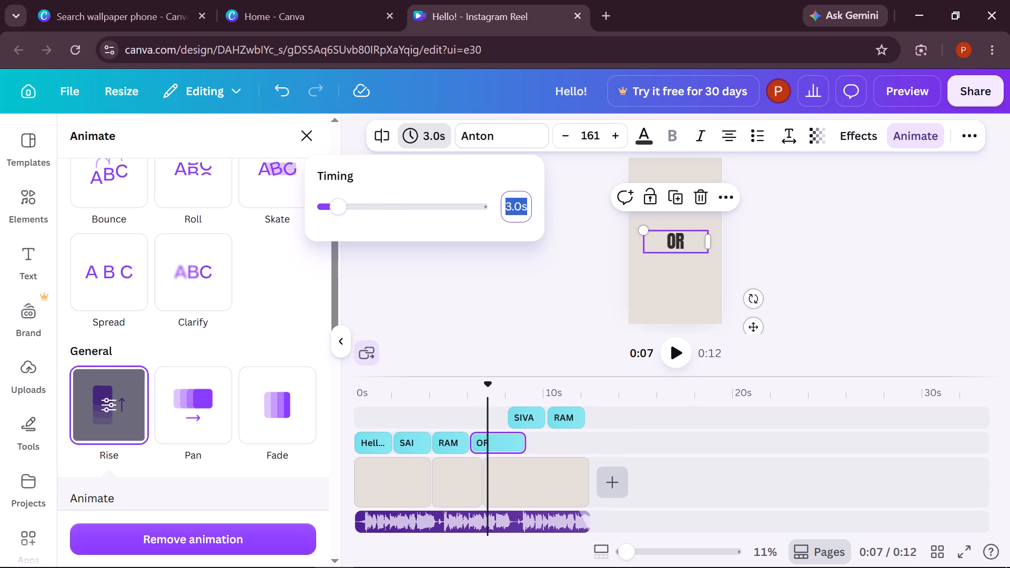
{"action": "double_click", "coordinate": [508, 208]}
{"action": "key", "text": "2"}
{"action": "key", "text": "Return"}
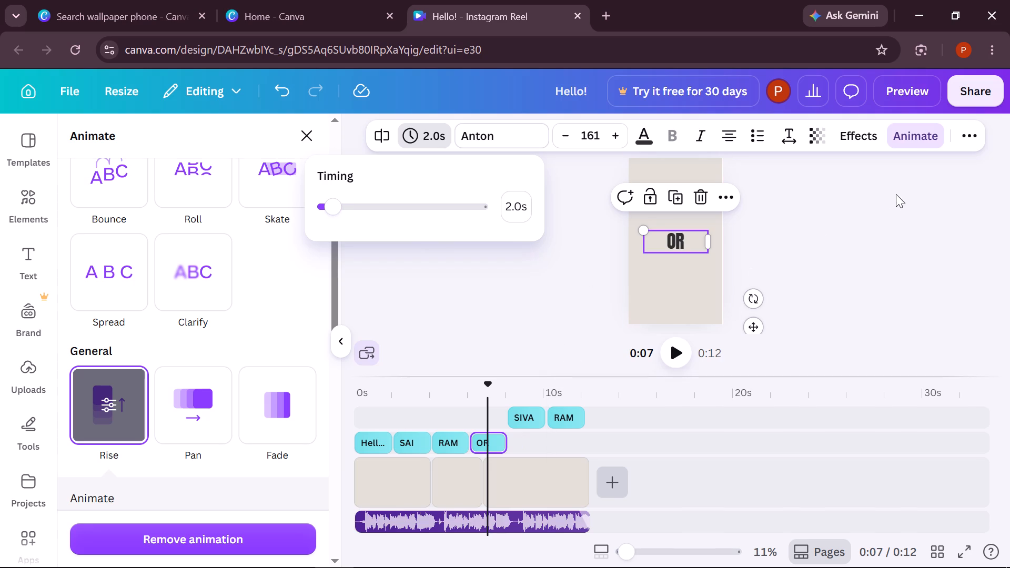
Try the Neon text effect on "OR" and replace it with the Drop effect.
{"action": "left_click", "coordinate": [837, 137]}
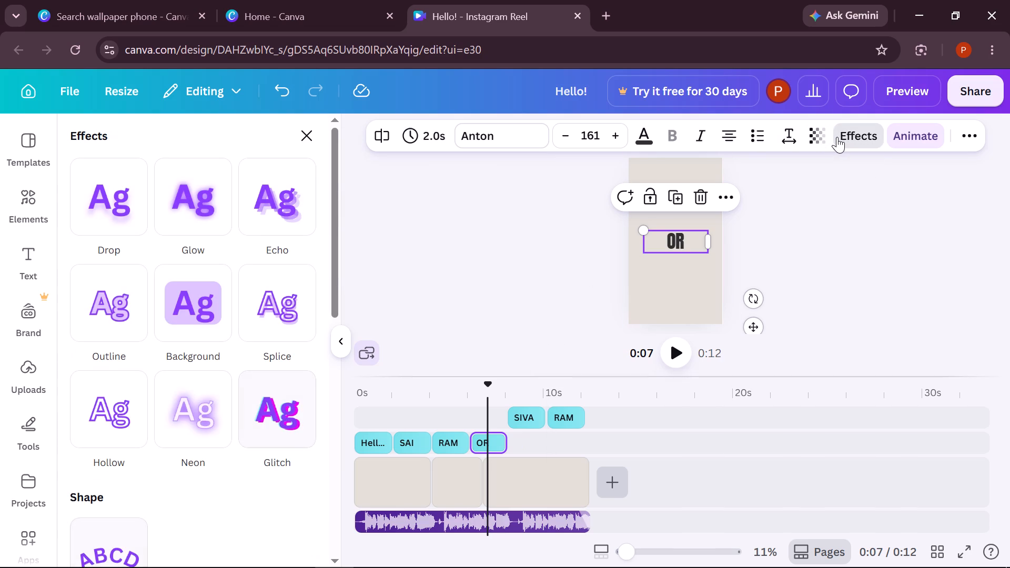
{"action": "left_click", "coordinate": [195, 410]}
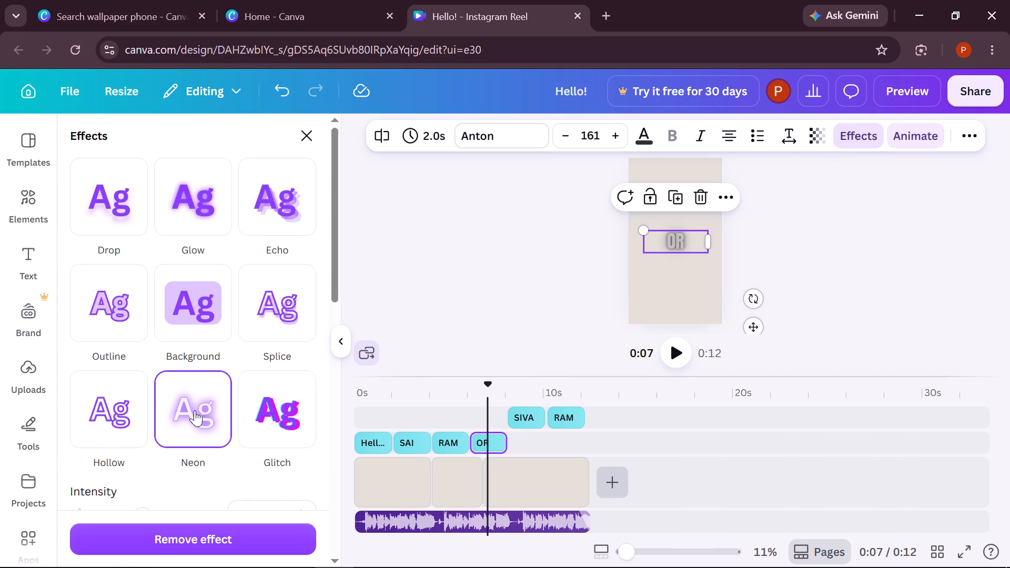
{"action": "scroll", "coordinate": [195, 410], "scroll_direction": "up", "scroll_amount": 1}
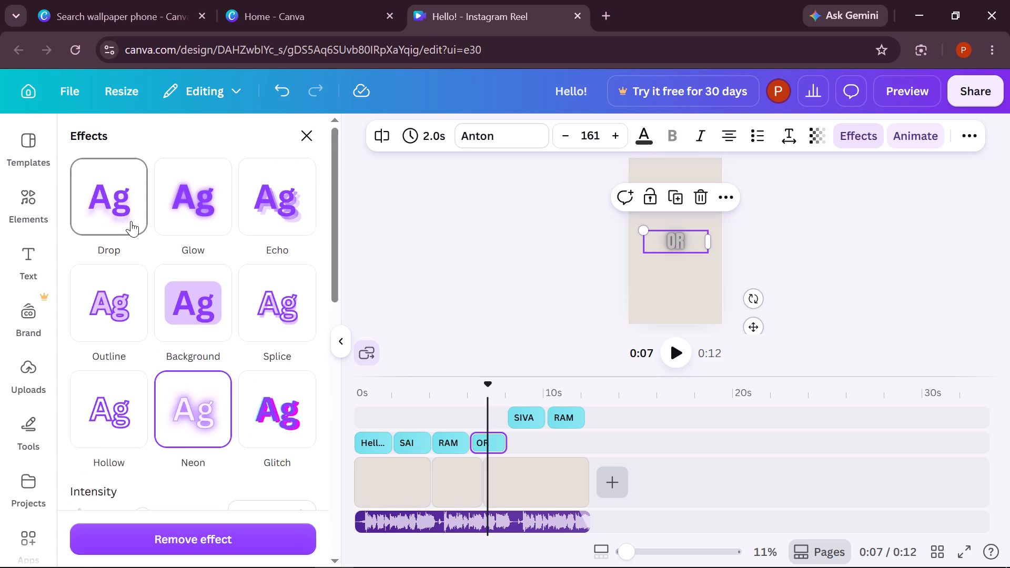
{"action": "left_click", "coordinate": [131, 221]}
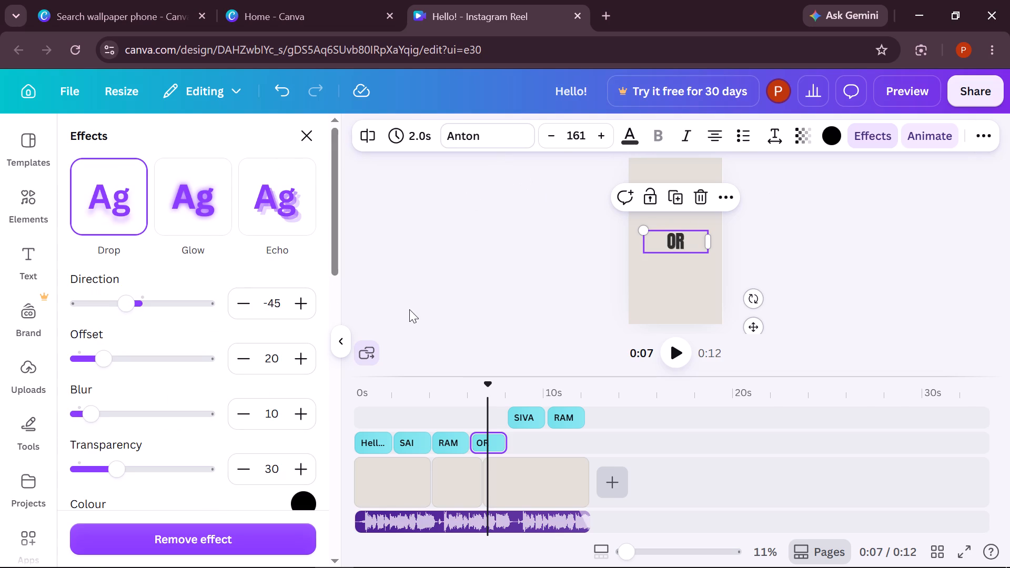
Look through the animation choices and add-on effects available for the "OR" text clip, including its Rise settings.
{"action": "left_click", "coordinate": [925, 126]}
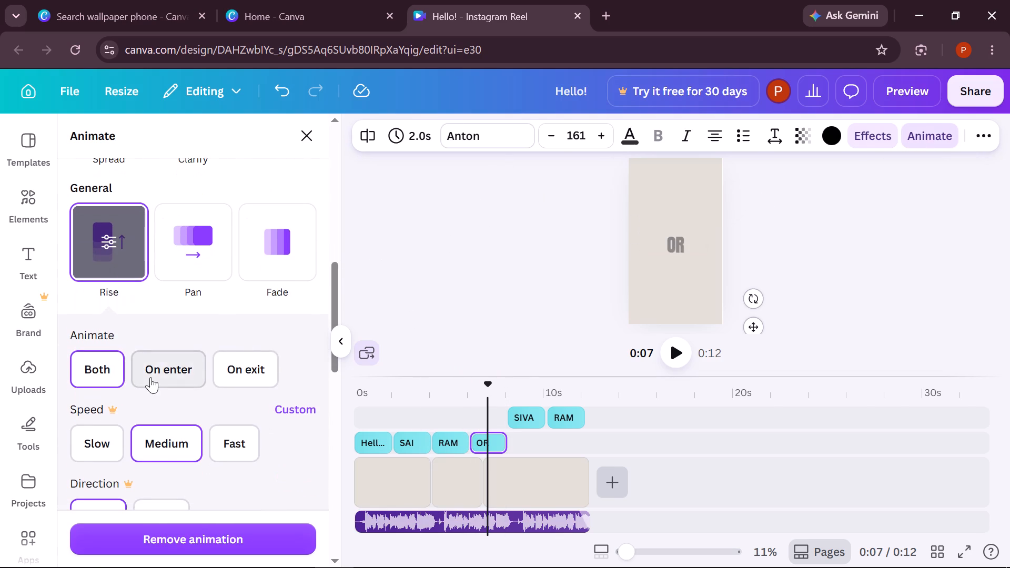
{"action": "scroll", "coordinate": [150, 377], "scroll_direction": "down", "scroll_amount": 2}
{"action": "scroll", "coordinate": [150, 377], "scroll_direction": "right", "scroll_amount": 2}
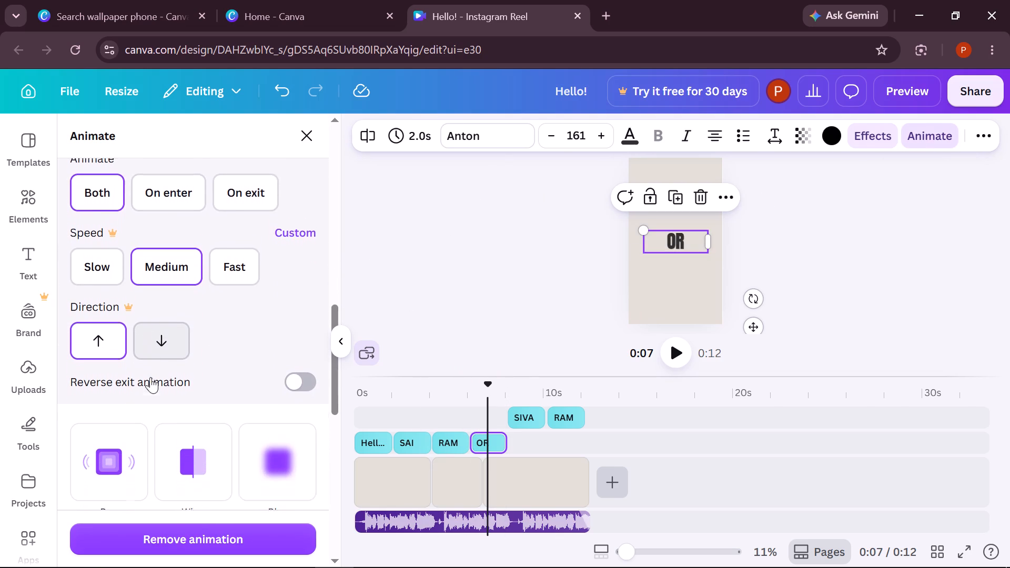
{"action": "scroll", "coordinate": [150, 377], "scroll_direction": "right", "scroll_amount": 1}
{"action": "scroll", "coordinate": [150, 377], "scroll_direction": "down", "scroll_amount": 3}
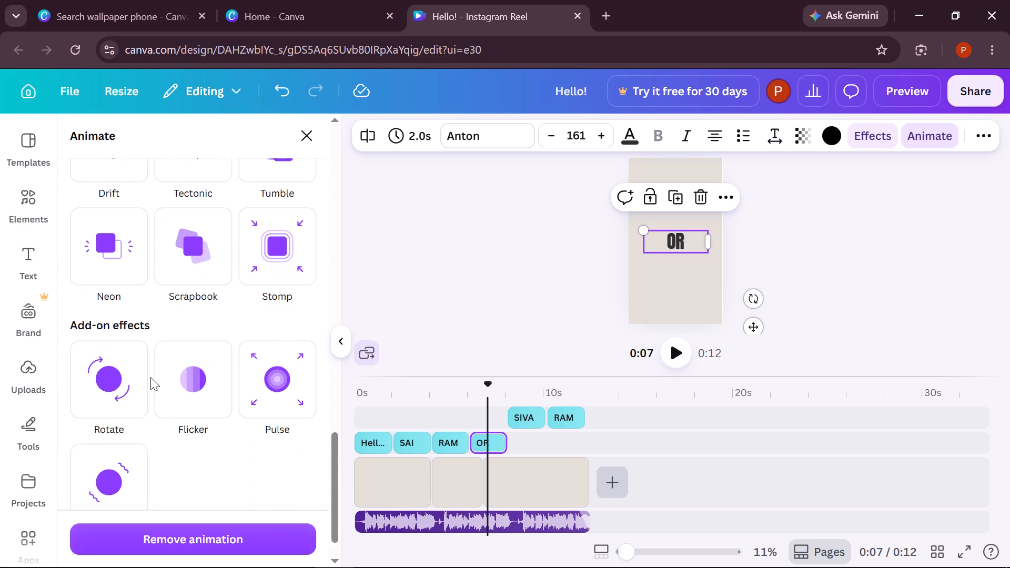
{"action": "scroll", "coordinate": [150, 377], "scroll_direction": "down", "scroll_amount": 1}
{"action": "scroll", "coordinate": [150, 377], "scroll_direction": "up", "scroll_amount": 6}
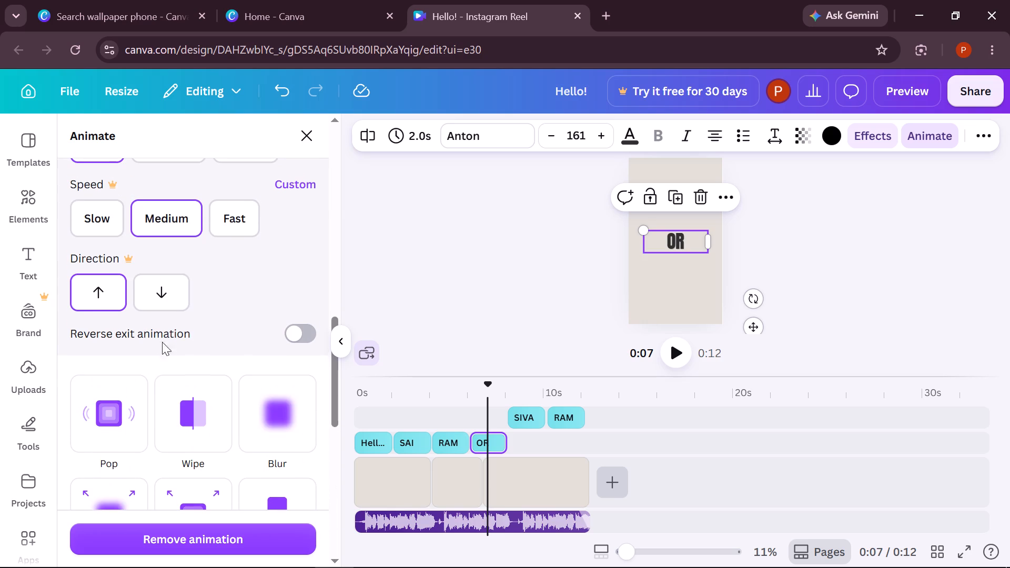
{"action": "scroll", "coordinate": [181, 292], "scroll_direction": "up", "scroll_amount": 3}
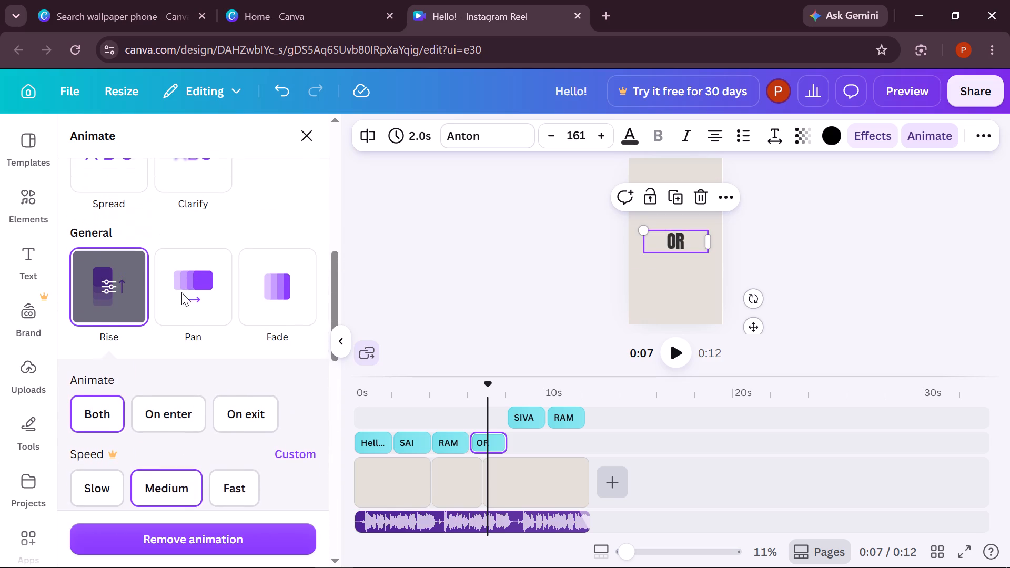
{"action": "scroll", "coordinate": [181, 292], "scroll_direction": "up", "scroll_amount": 1}
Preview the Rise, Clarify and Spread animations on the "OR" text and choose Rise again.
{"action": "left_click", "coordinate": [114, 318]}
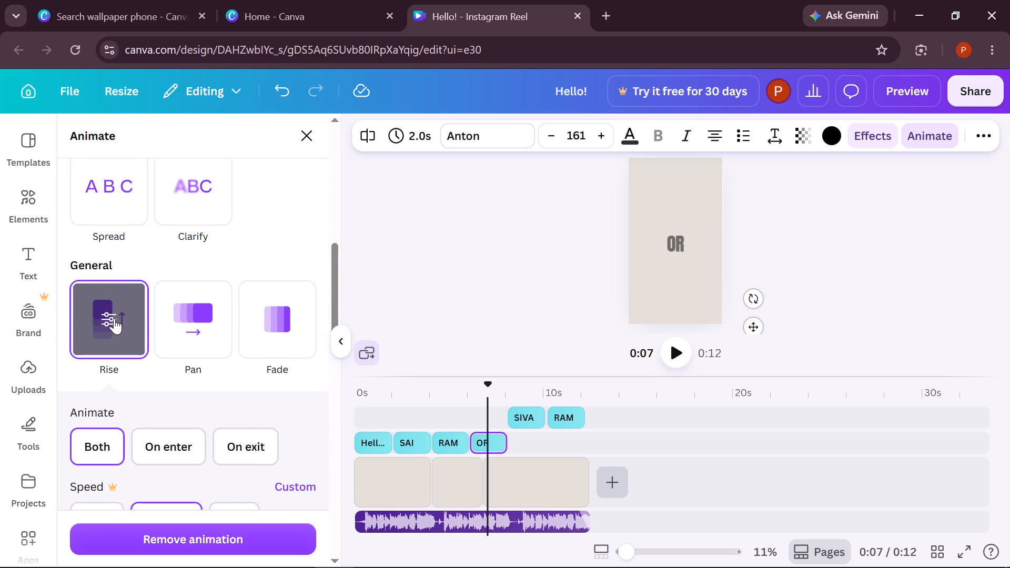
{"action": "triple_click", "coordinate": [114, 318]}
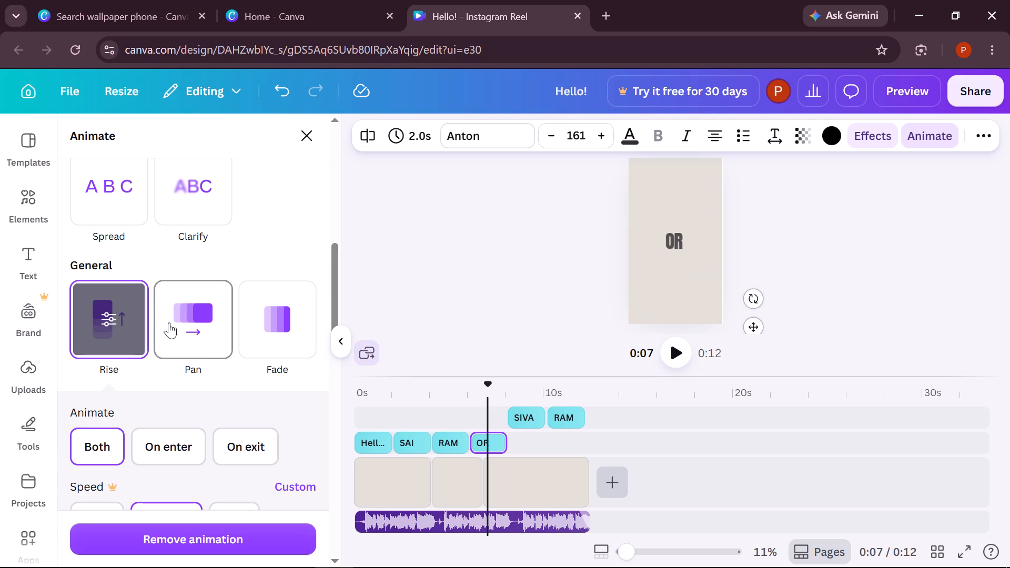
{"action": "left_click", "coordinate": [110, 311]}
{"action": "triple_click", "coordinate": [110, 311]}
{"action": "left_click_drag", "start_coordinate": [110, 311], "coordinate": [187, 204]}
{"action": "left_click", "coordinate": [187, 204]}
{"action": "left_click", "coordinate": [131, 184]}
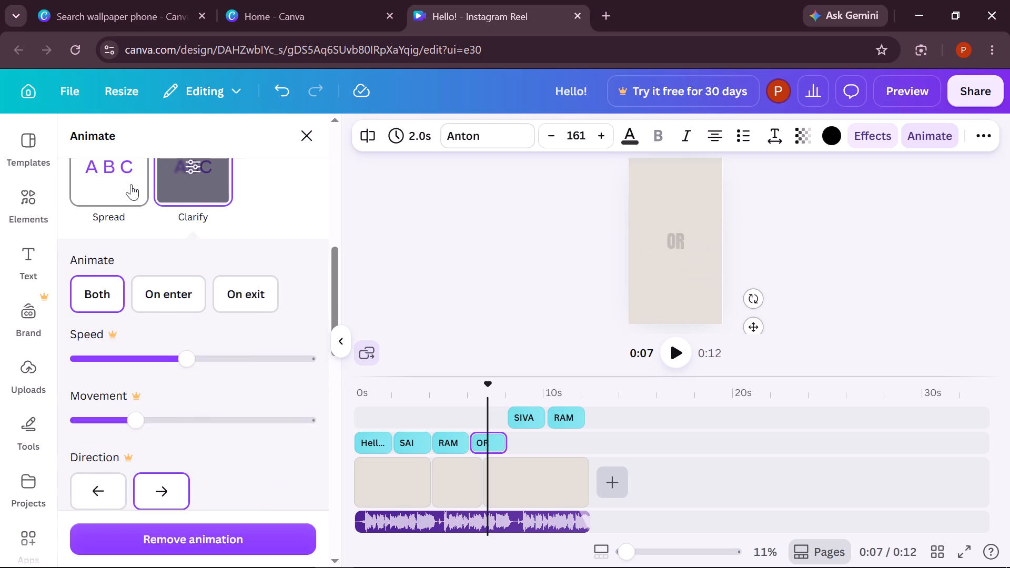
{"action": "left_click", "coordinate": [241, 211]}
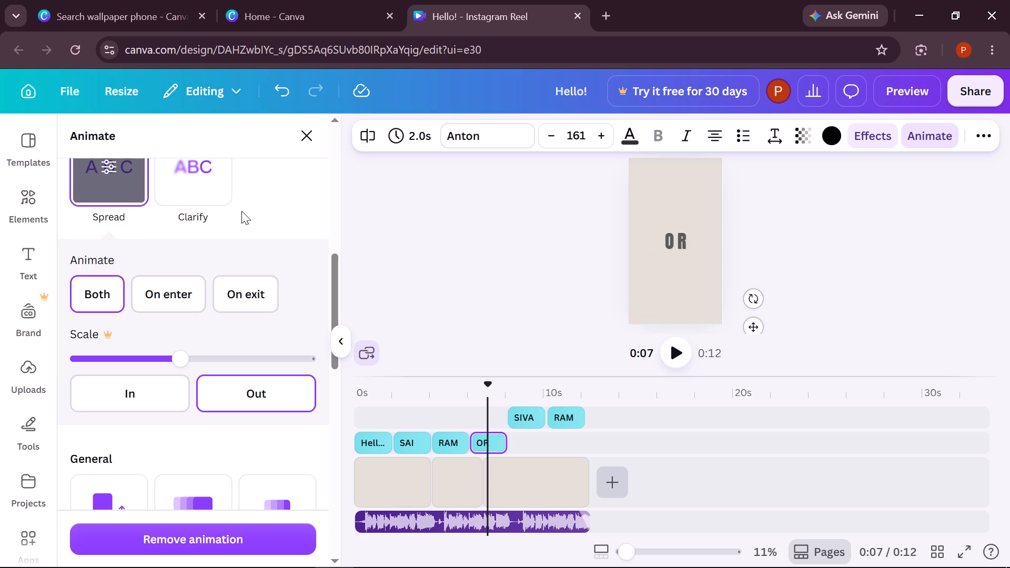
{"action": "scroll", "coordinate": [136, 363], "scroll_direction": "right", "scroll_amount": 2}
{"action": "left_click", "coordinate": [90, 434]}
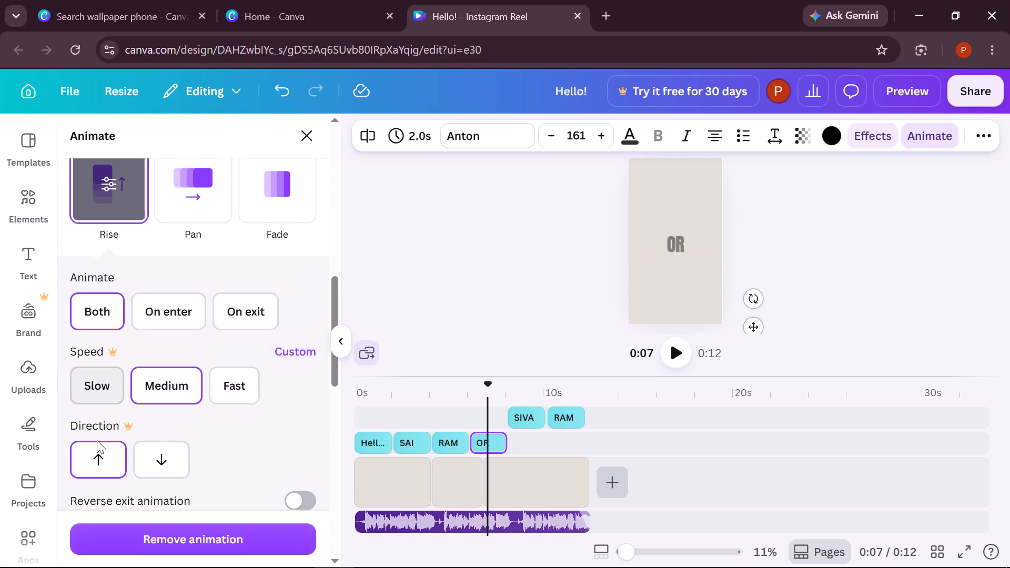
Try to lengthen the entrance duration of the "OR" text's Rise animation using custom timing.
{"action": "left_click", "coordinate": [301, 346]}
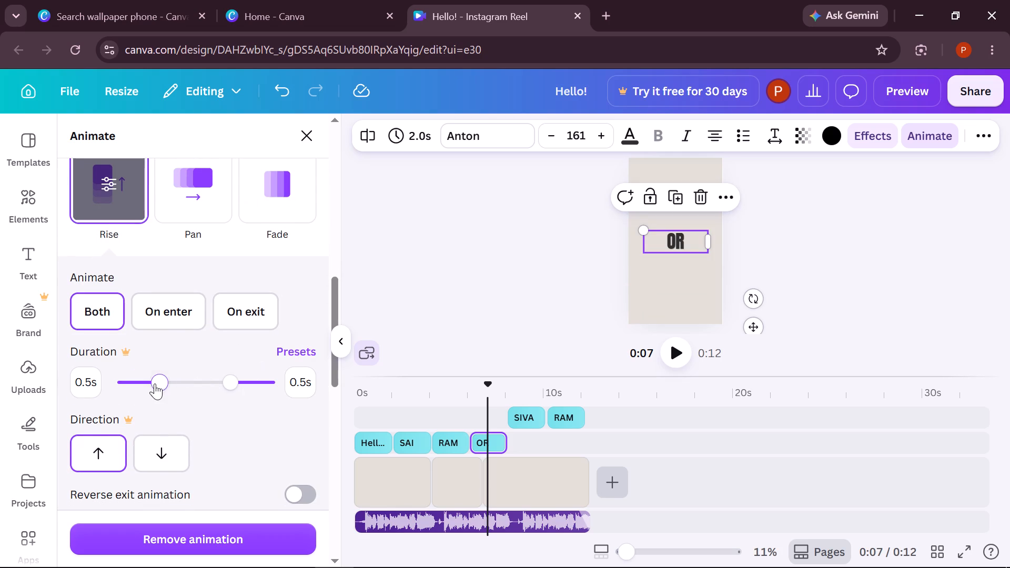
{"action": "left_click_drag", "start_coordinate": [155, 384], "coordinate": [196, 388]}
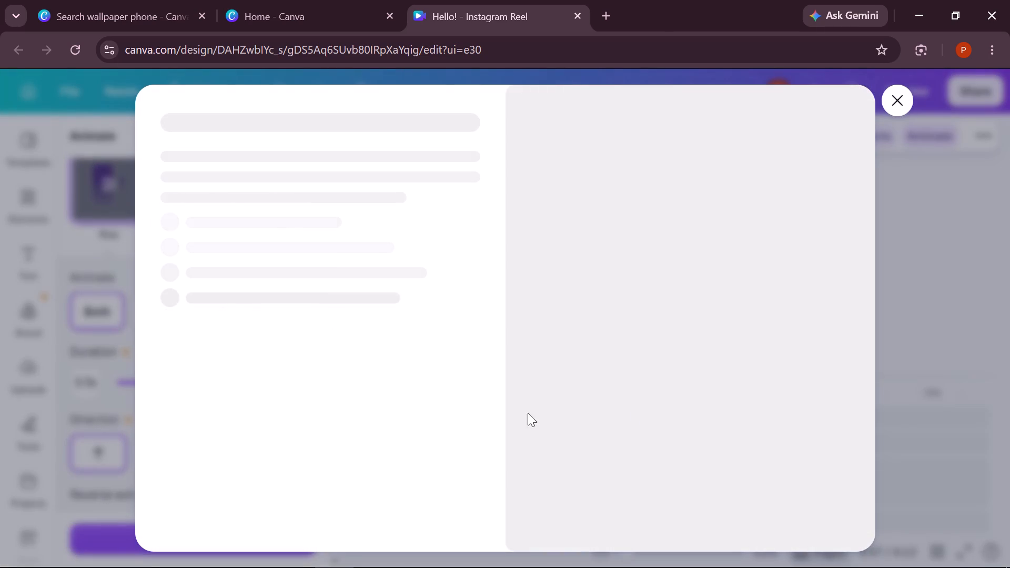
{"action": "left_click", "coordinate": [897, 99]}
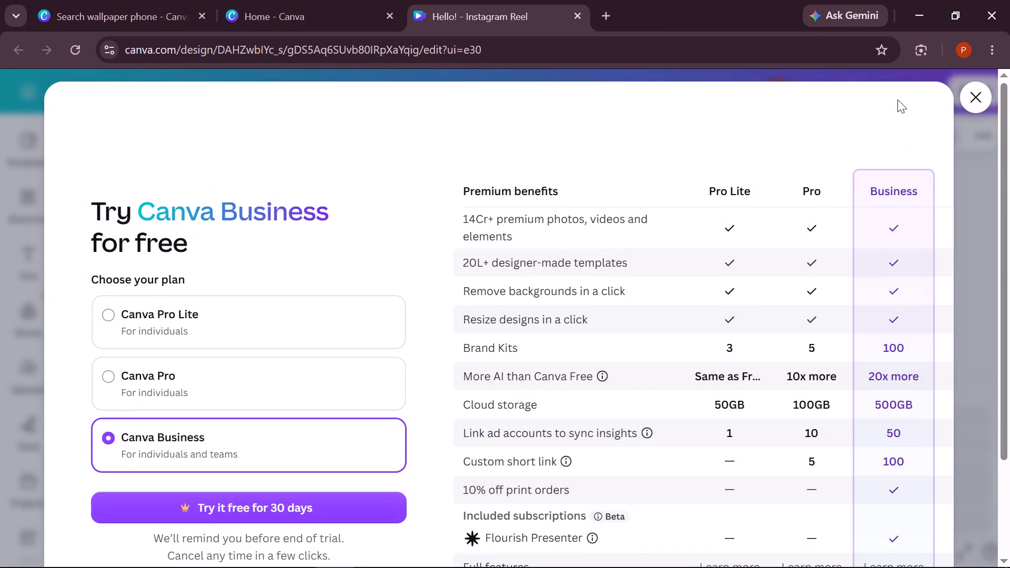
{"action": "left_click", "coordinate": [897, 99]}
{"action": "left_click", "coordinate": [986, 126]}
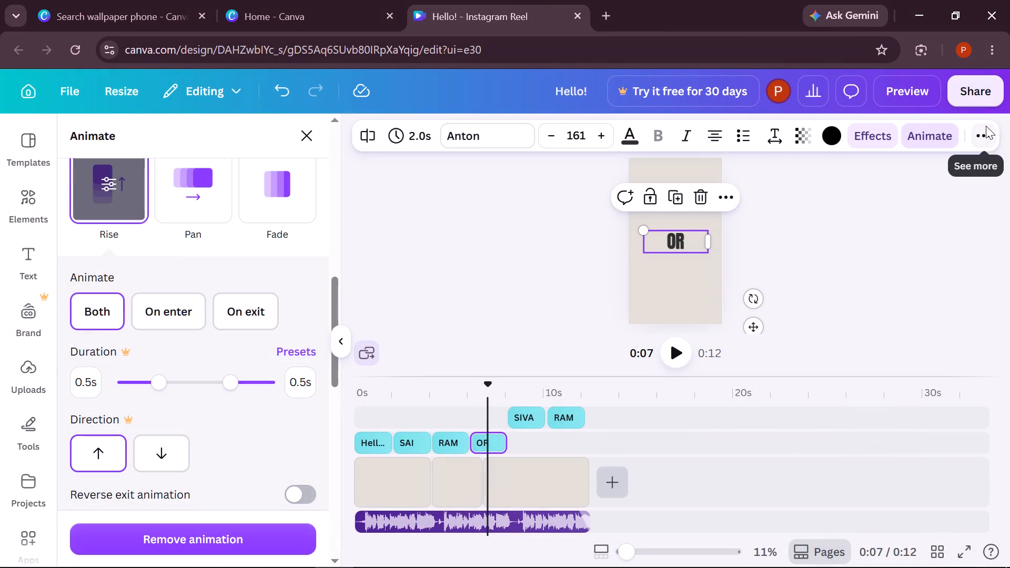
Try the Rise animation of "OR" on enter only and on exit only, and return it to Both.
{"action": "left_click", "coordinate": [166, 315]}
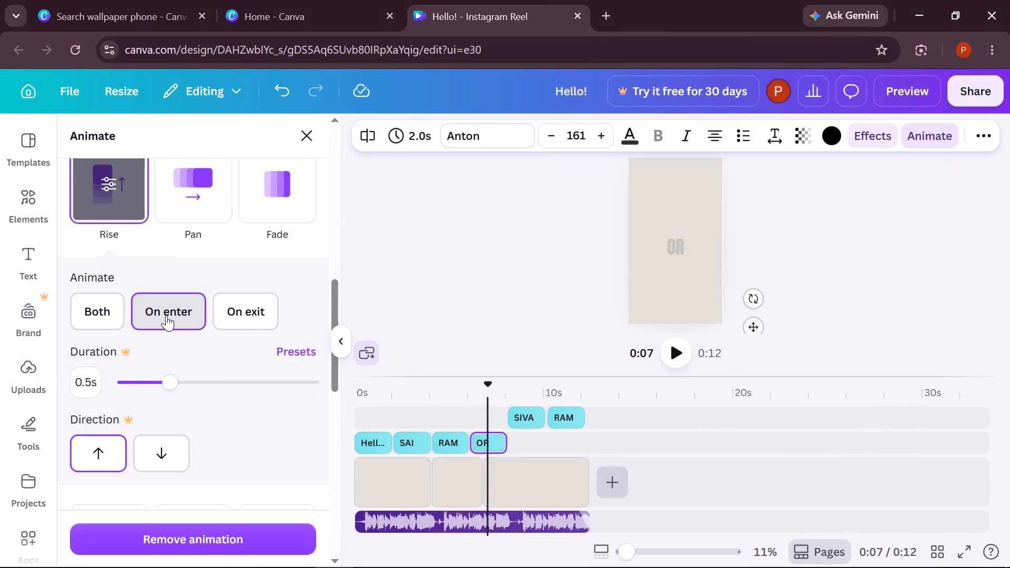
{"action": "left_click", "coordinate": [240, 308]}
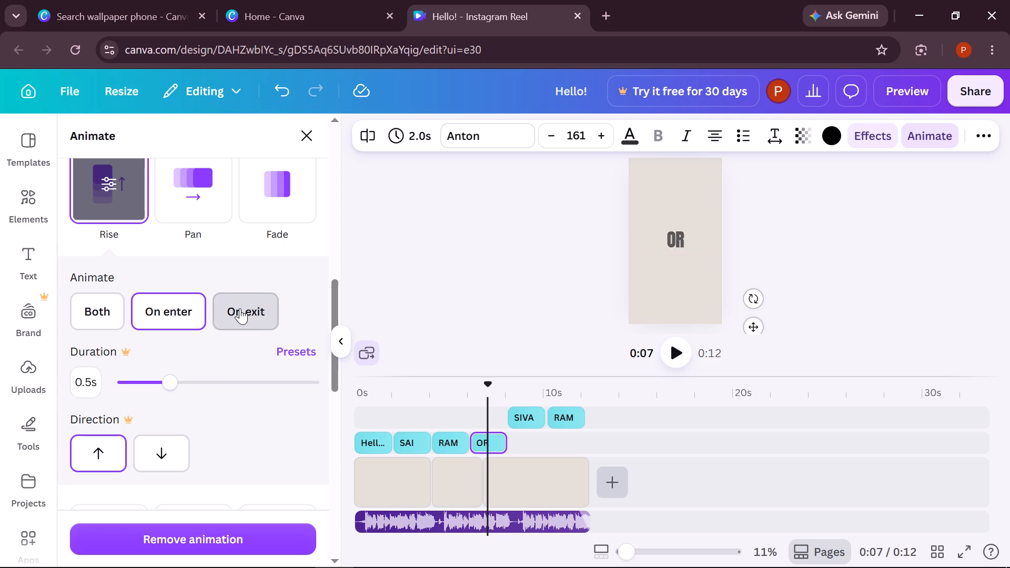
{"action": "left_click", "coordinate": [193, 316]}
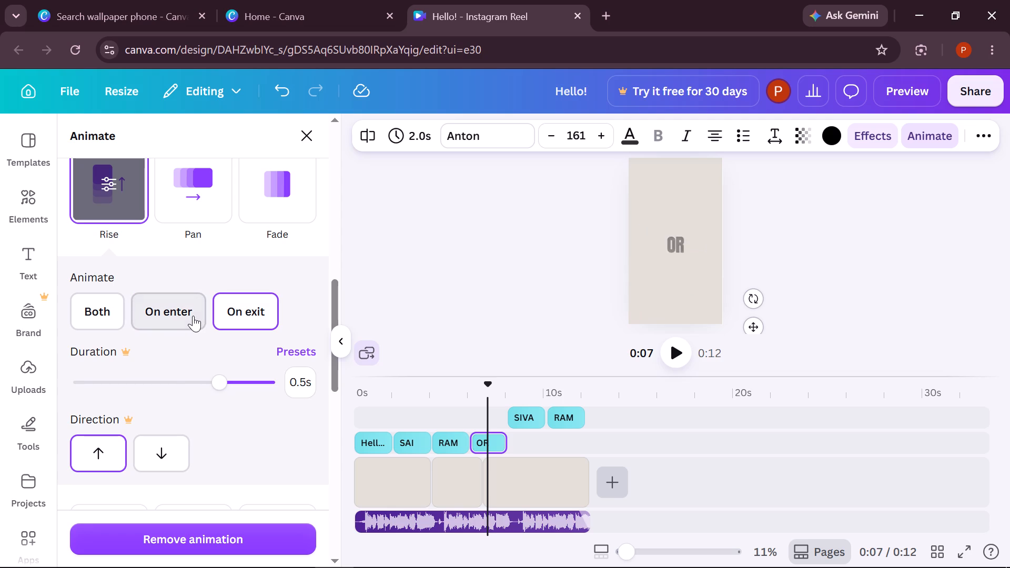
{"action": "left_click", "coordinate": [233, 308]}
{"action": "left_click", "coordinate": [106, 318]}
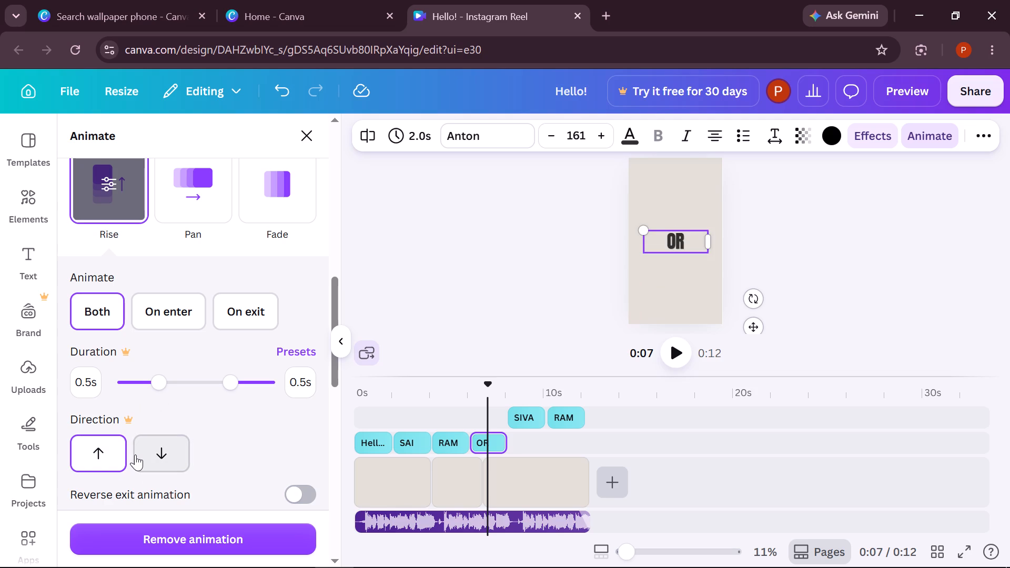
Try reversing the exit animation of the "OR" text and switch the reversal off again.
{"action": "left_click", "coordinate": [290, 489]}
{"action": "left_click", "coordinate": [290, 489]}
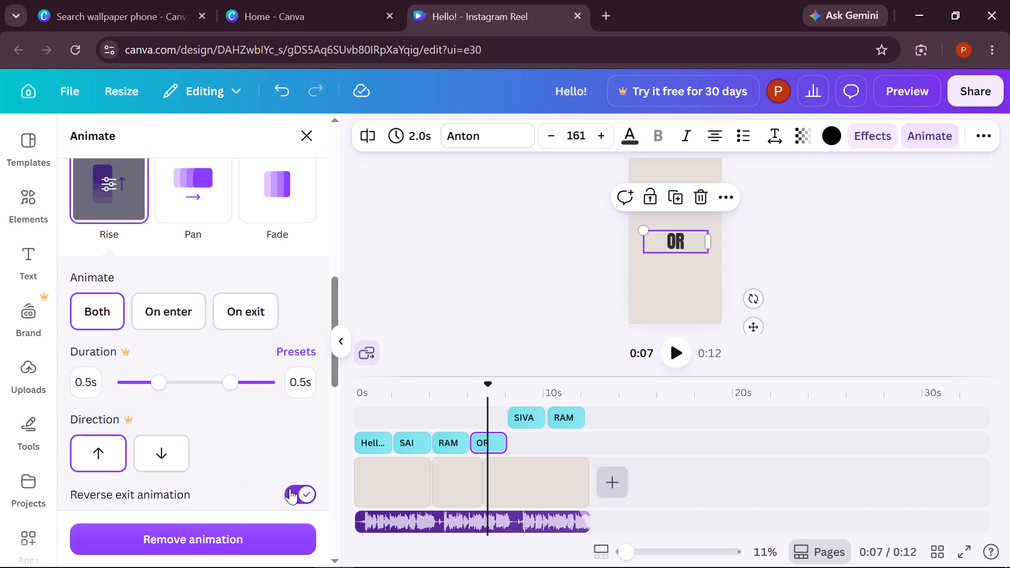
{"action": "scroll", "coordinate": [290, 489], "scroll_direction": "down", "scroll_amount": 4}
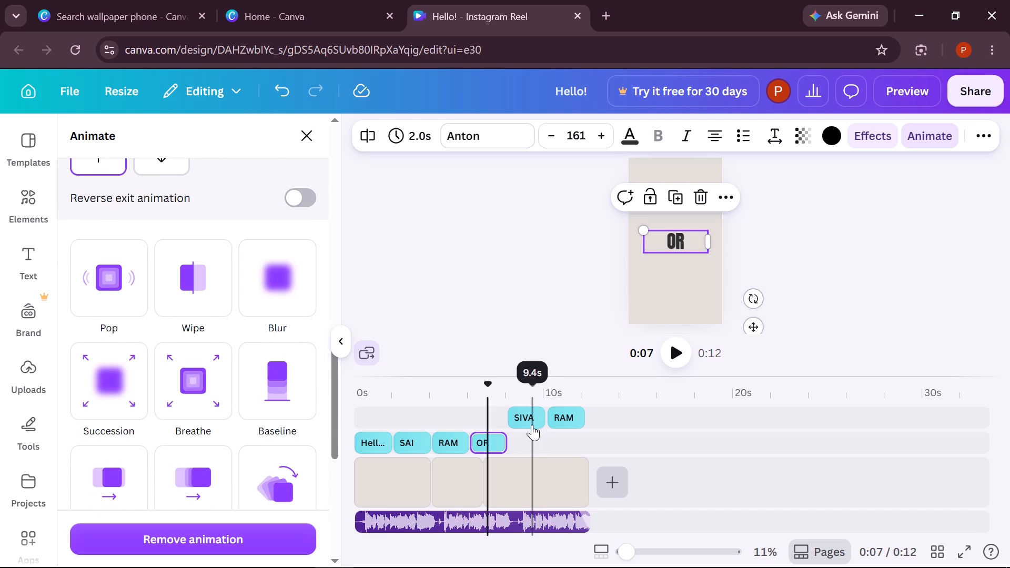
Play back the reel to review the text clips and their animations with the music.
{"action": "left_click", "coordinate": [674, 350]}
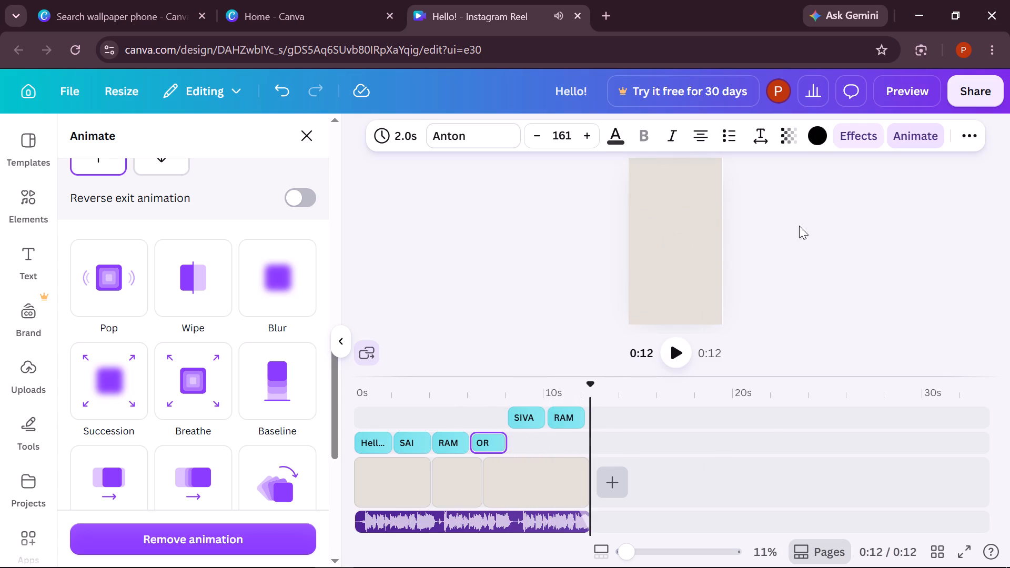
{"action": "left_click", "coordinate": [674, 352]}
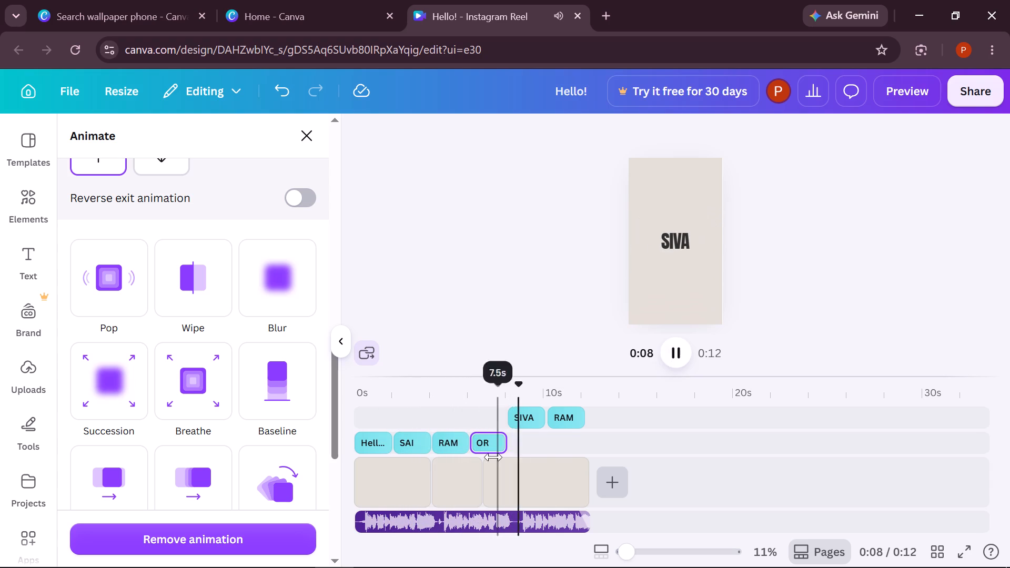
Enclose the "OR" text in double quotation marks.
{"action": "left_click", "coordinate": [486, 441]}
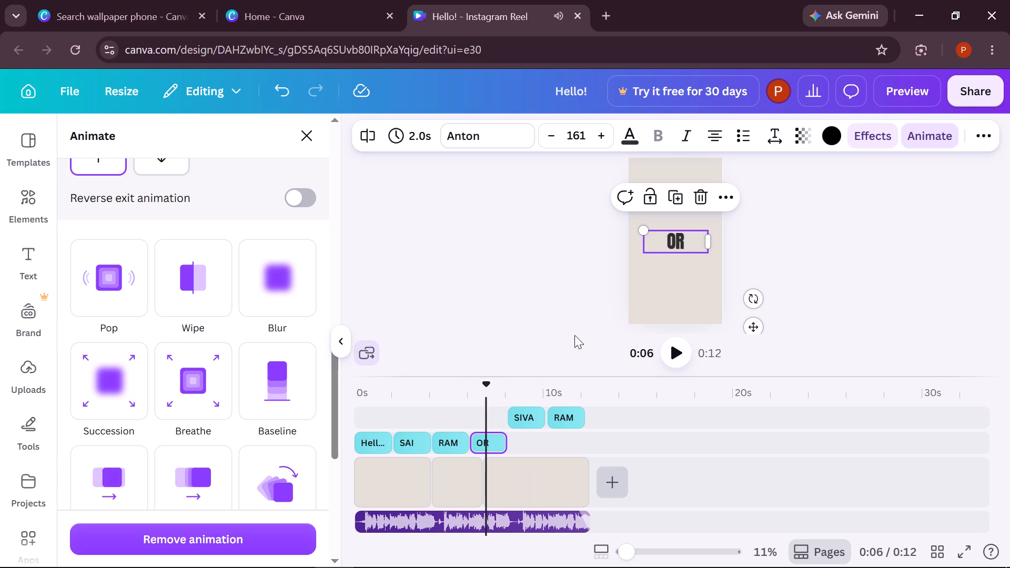
{"action": "left_click", "coordinate": [664, 242]}
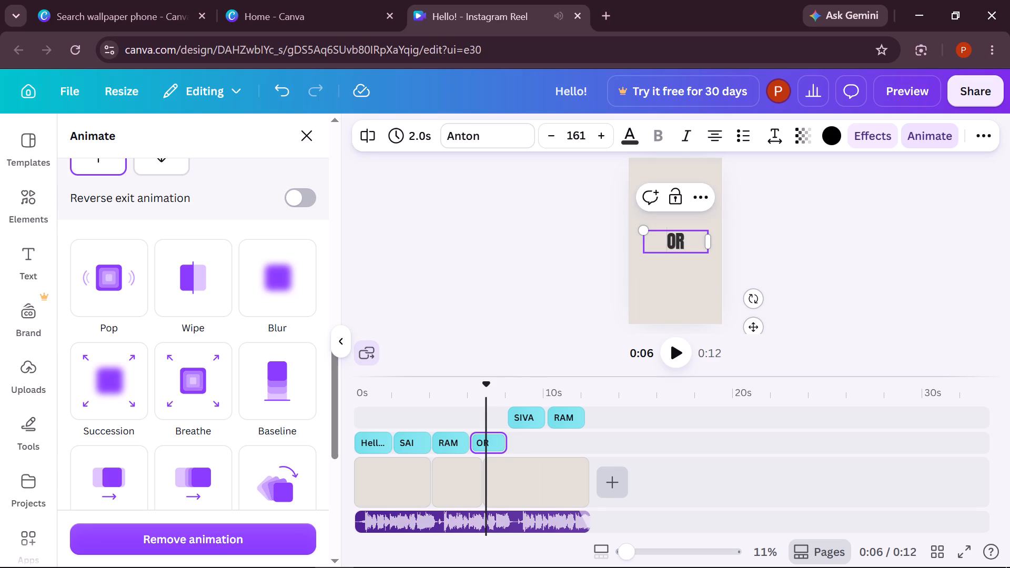
{"action": "key", "text": "shift+quotedbl"}
{"action": "key", "text": "Right"}
{"action": "key", "text": "Right"}
{"action": "key", "text": "shift+quotedbl"}
Insert an opening curly brace, a single quotation mark and a space before the word in the SAI text clip.
{"action": "left_click", "coordinate": [408, 447]}
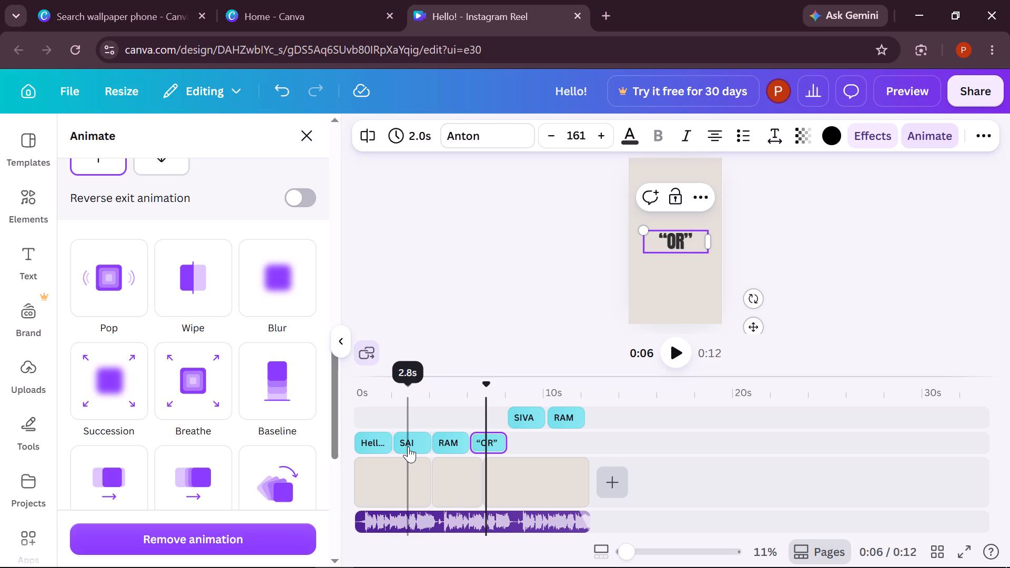
{"action": "left_click", "coordinate": [661, 242]}
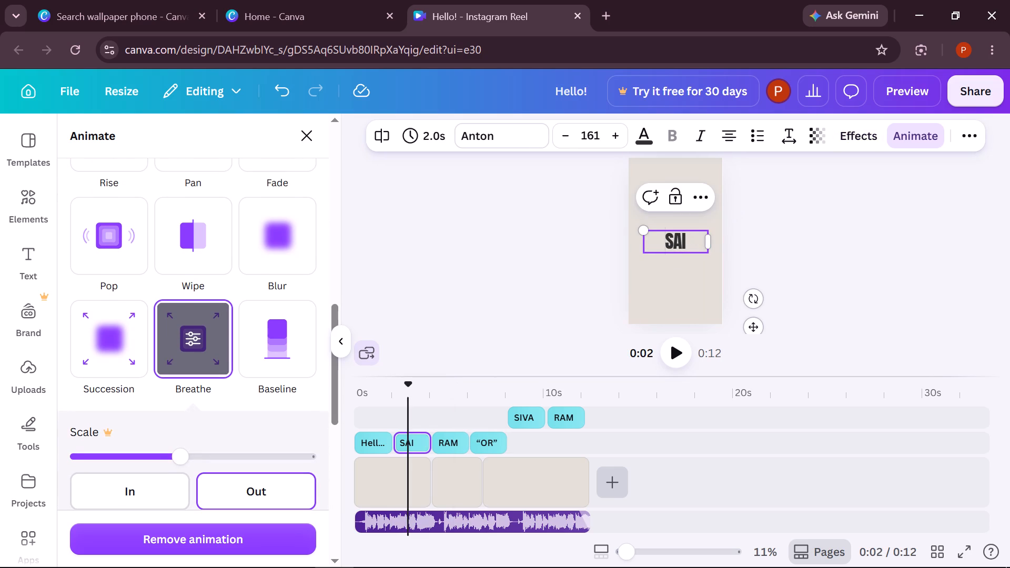
{"action": "key", "text": "shift+braceleft"}
{"action": "key", "text": "space"}
{"action": "key", "text": "Right"}
{"action": "key", "text": "Left"}
{"action": "key", "text": "apostrophe"}
{"action": "key", "text": "BackSpace"}
{"action": "key", "text": "BackSpace"}
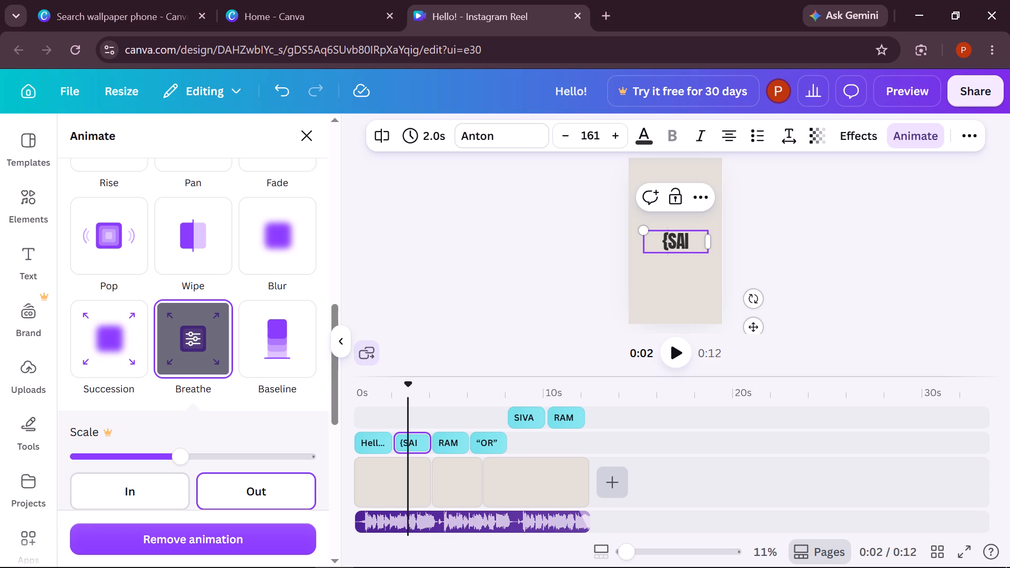
{"action": "type", "text": "'"}
{"action": "key", "text": "space"}
Add a space, a single quotation mark and a closing curly brace after the word in the SAI text clip.
{"action": "key", "text": "Right"}
{"action": "key", "text": "Right"}
{"action": "key", "text": "Right"}
{"action": "key", "text": "space"}
{"action": "type", "text": ";"}
{"action": "key", "text": "space"}
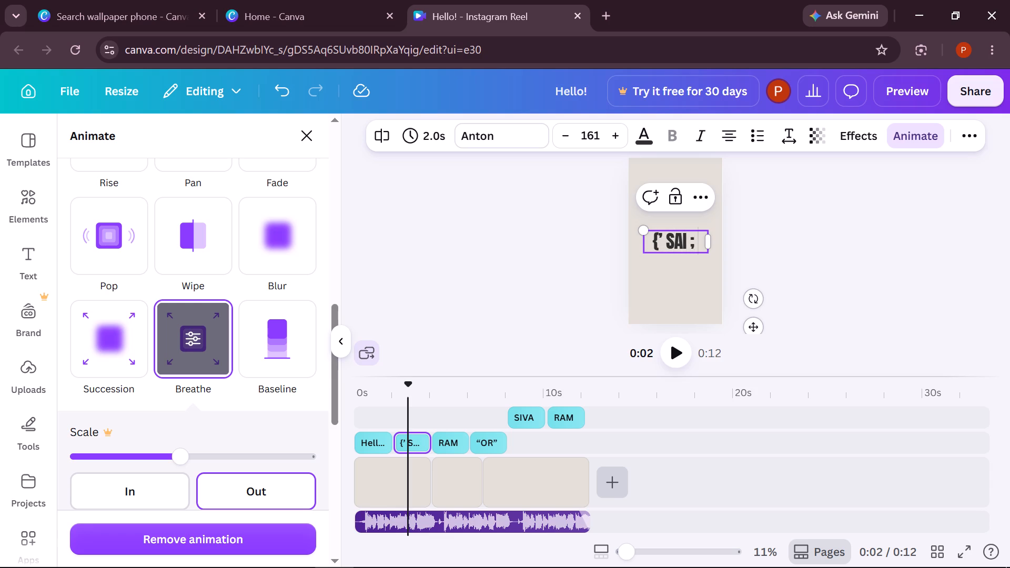
{"action": "key", "text": "BackSpace"}
{"action": "key", "text": "BackSpace"}
{"action": "type", "text": "'"}
{"action": "key", "text": "space"}
{"action": "key", "text": "BackSpace"}
{"action": "key", "text": "shift+braceright"}
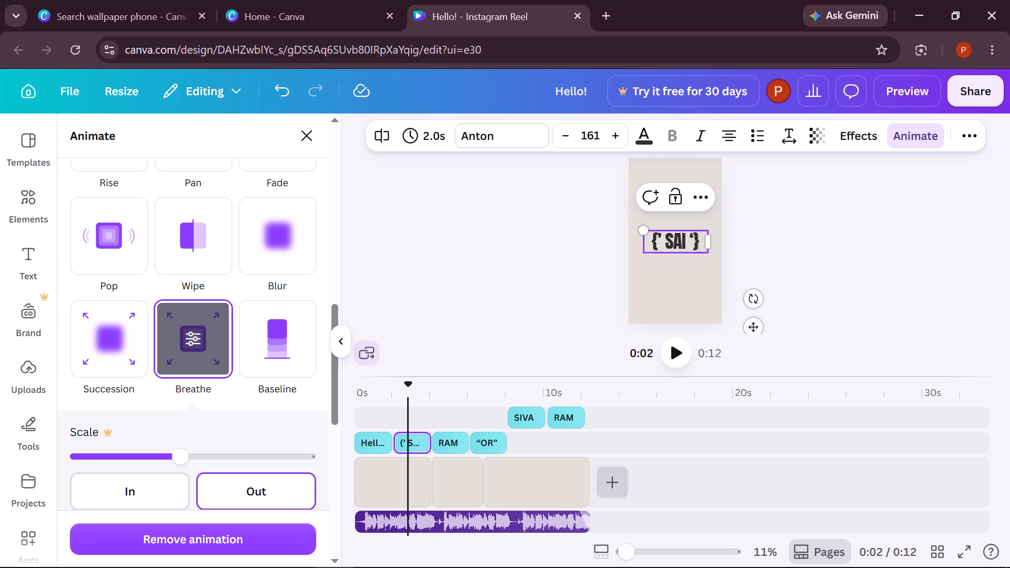
Enclose the word in the RAM clip before "OR" in curly braces and single quotation marks, with spaces around the word.
{"action": "left_click", "coordinate": [451, 442]}
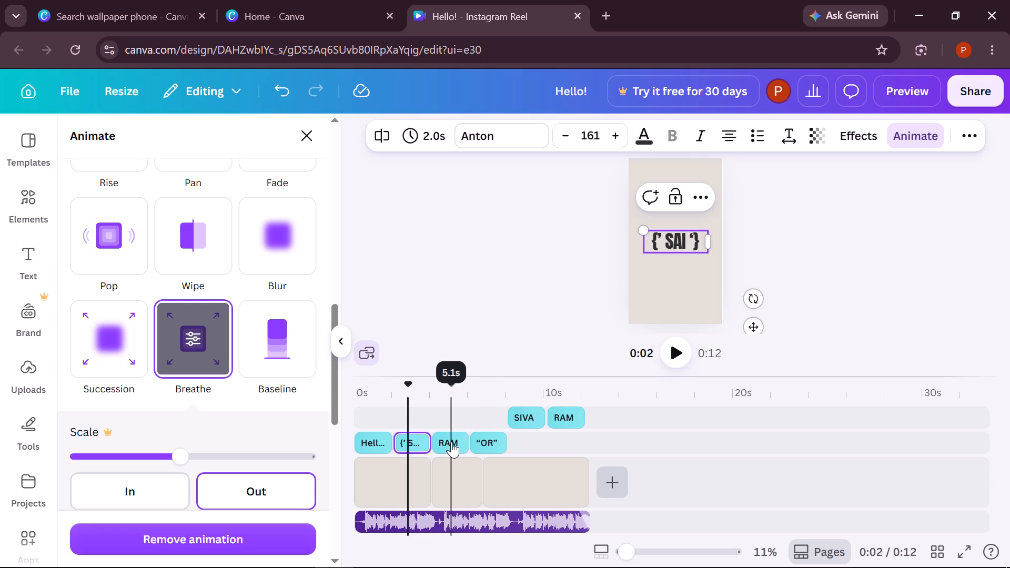
{"action": "left_click", "coordinate": [655, 242]}
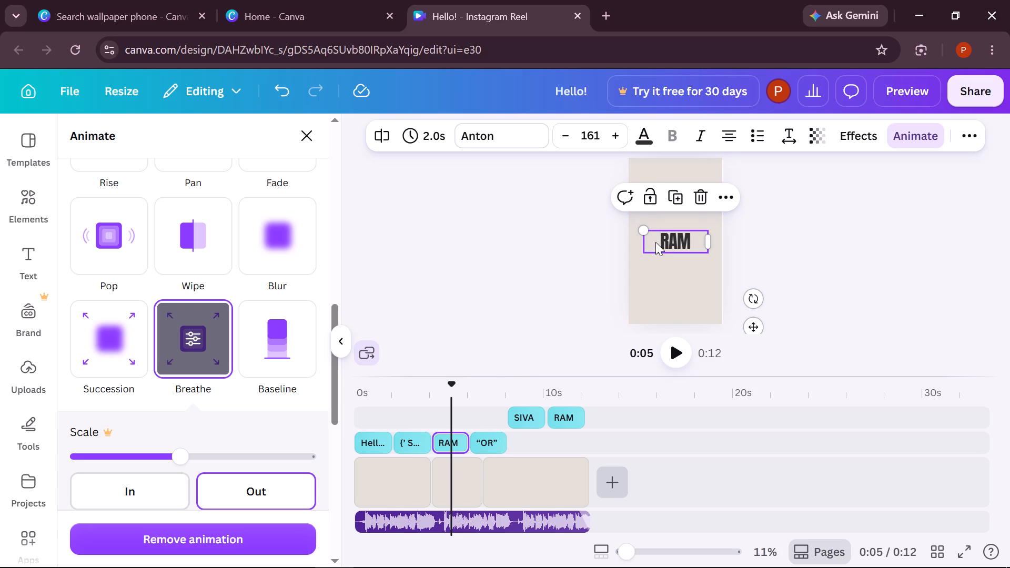
{"action": "type", "text": "{'"}
{"action": "key", "text": "space"}
{"action": "key", "text": "Right"}
{"action": "key", "text": "Right"}
{"action": "key", "text": "Right"}
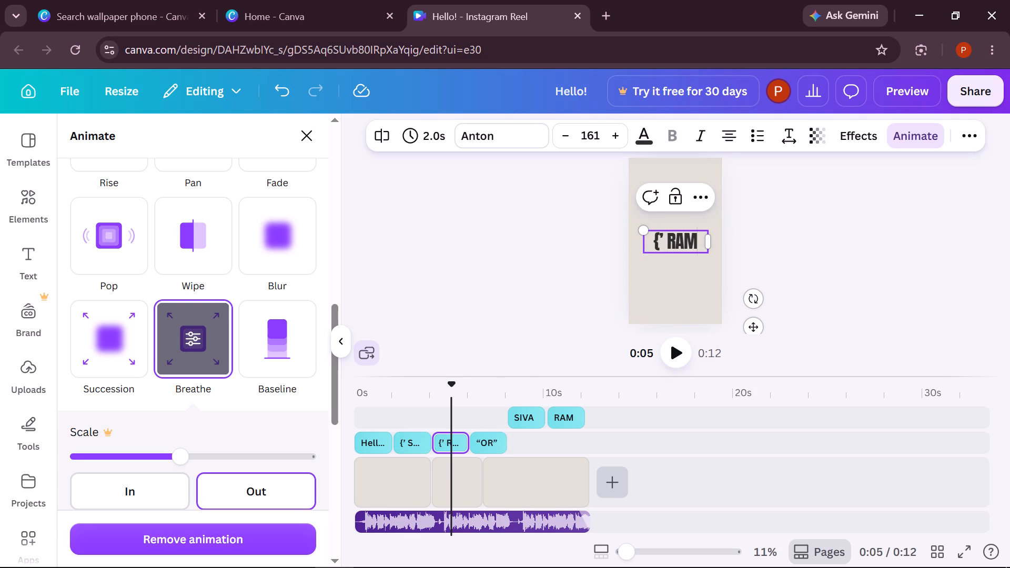
{"action": "key", "text": "space"}
{"action": "type", "text": "'"}
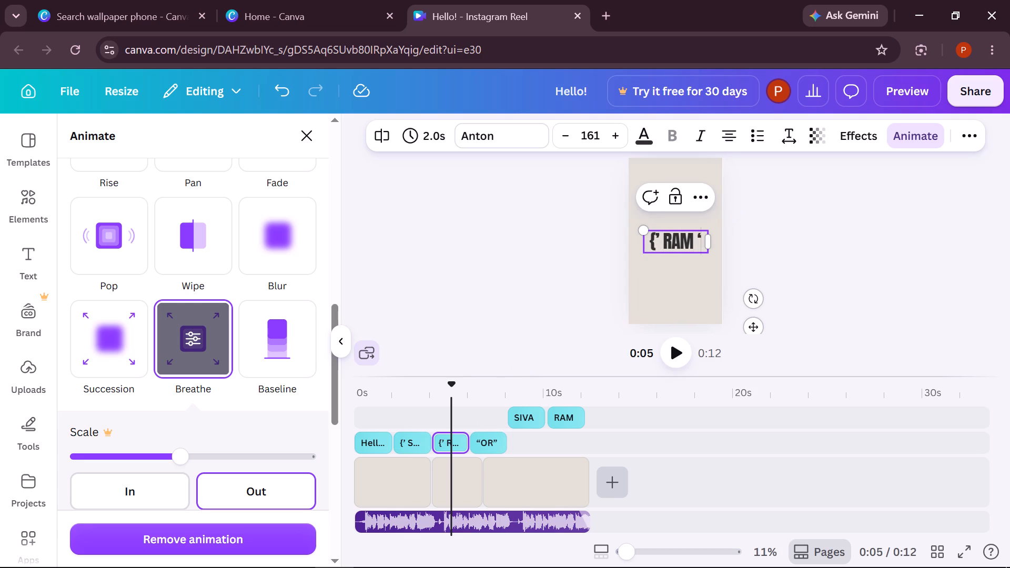
{"action": "key", "text": "shift+braceright"}
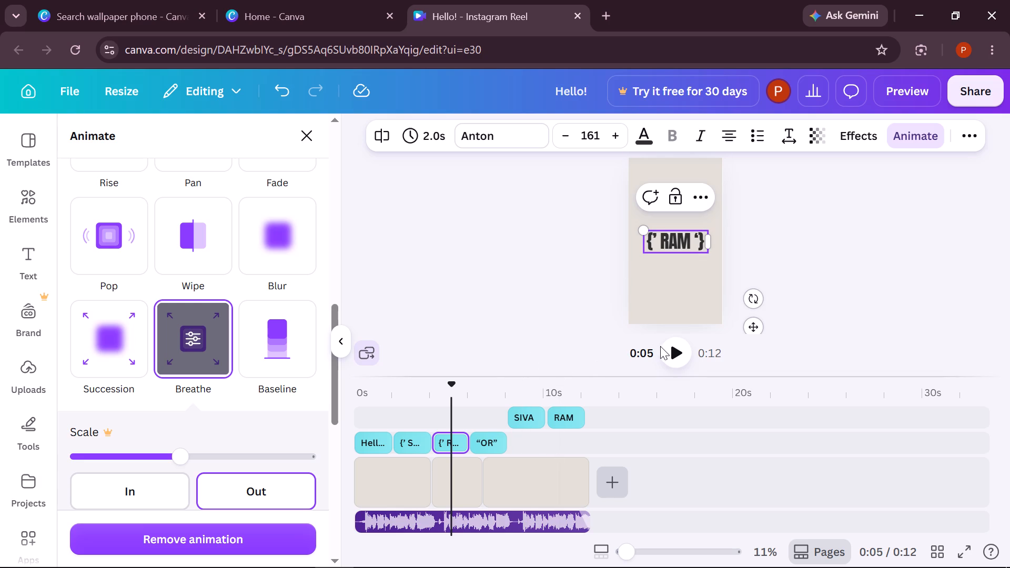
Play back the reel to review the decorated text clips.
{"action": "left_click", "coordinate": [674, 346]}
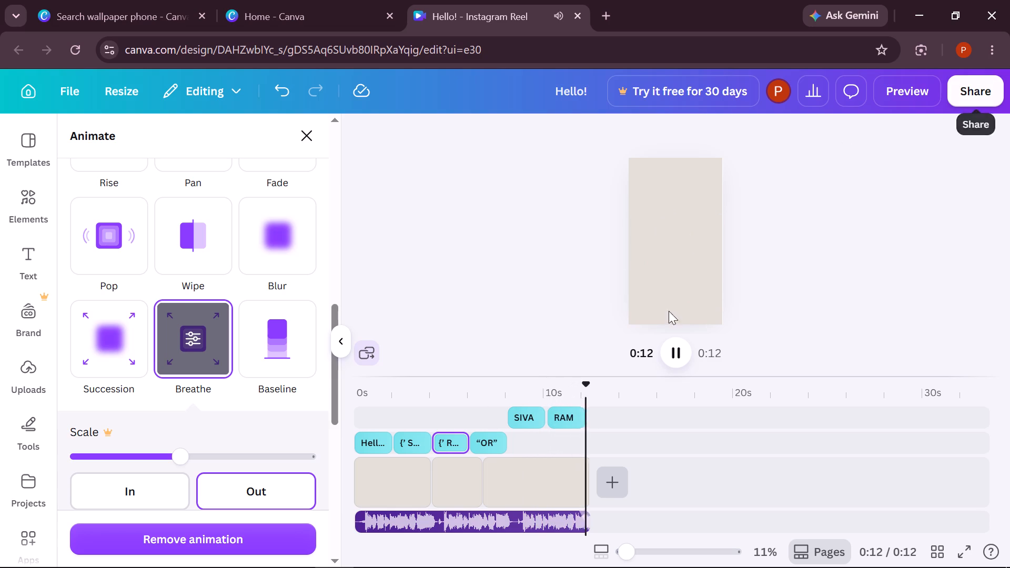
Apply the Wiggle add-on effect to the "OR" text clip.
{"action": "scroll", "coordinate": [514, 309], "scroll_direction": "down", "scroll_amount": 1}
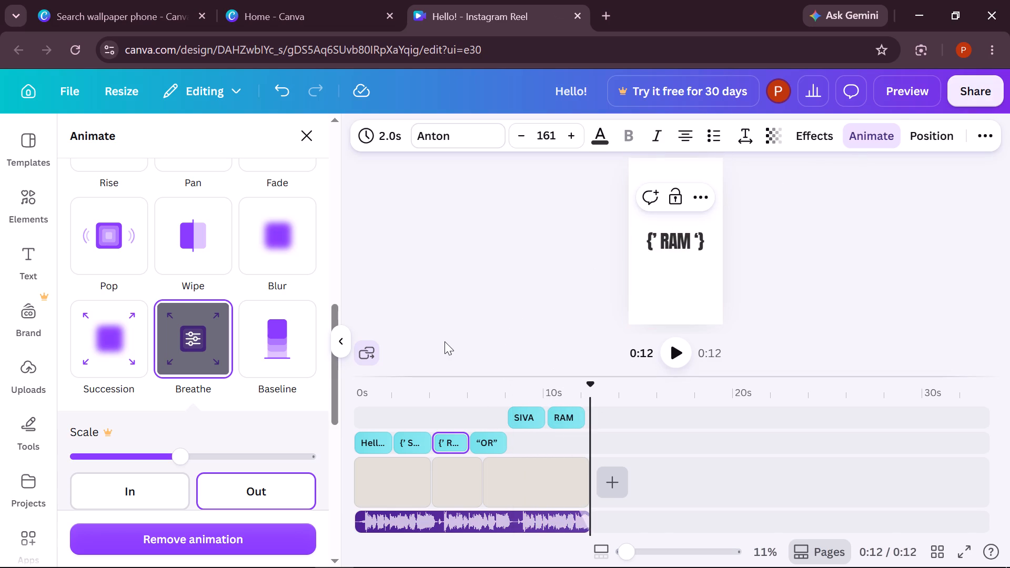
{"action": "scroll", "coordinate": [253, 344], "scroll_direction": "down", "scroll_amount": 7}
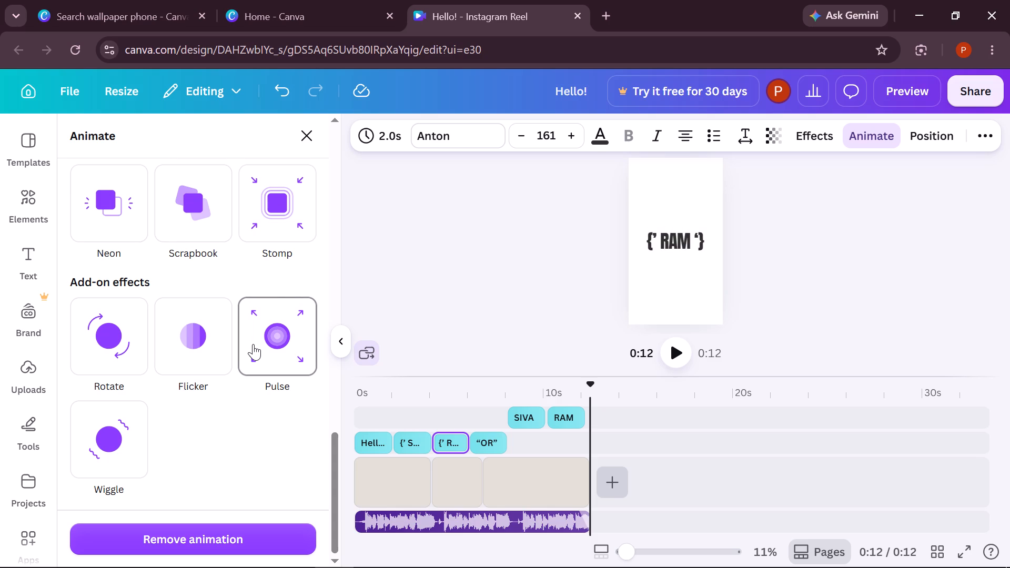
{"action": "scroll", "coordinate": [253, 344], "scroll_direction": "down", "scroll_amount": 2}
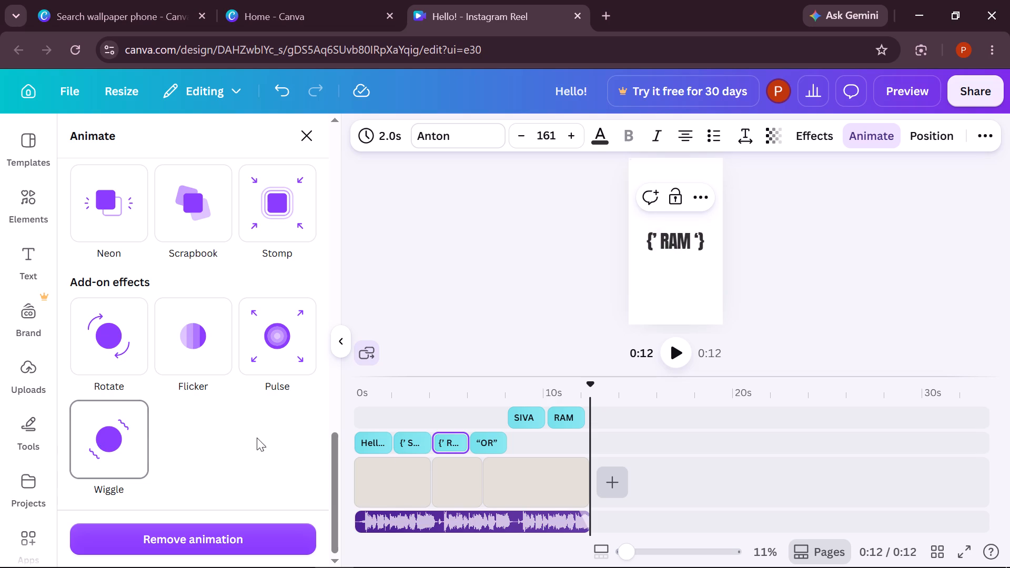
{"action": "left_click", "coordinate": [488, 441]}
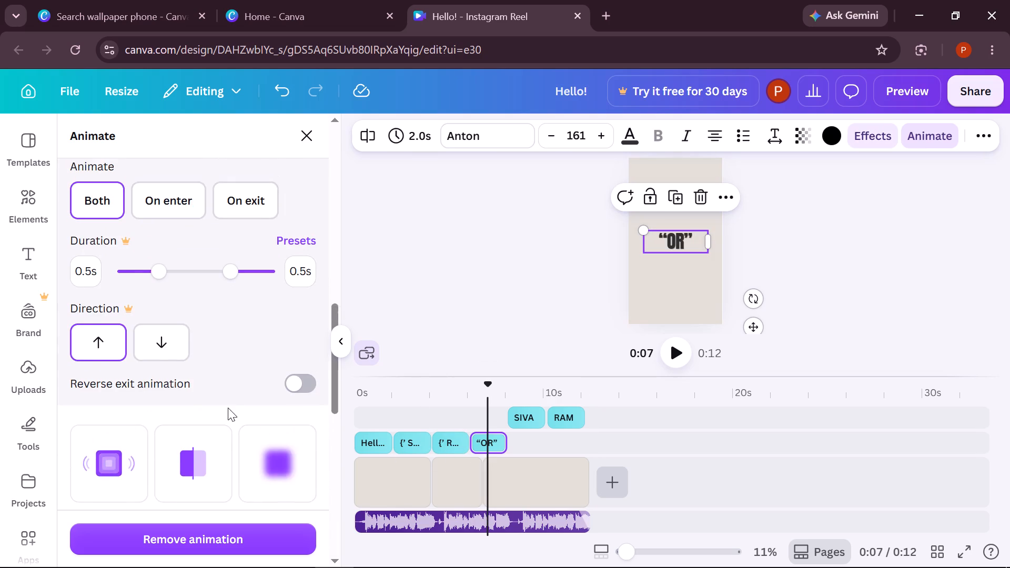
{"action": "scroll", "coordinate": [228, 408], "scroll_direction": "down", "scroll_amount": 5}
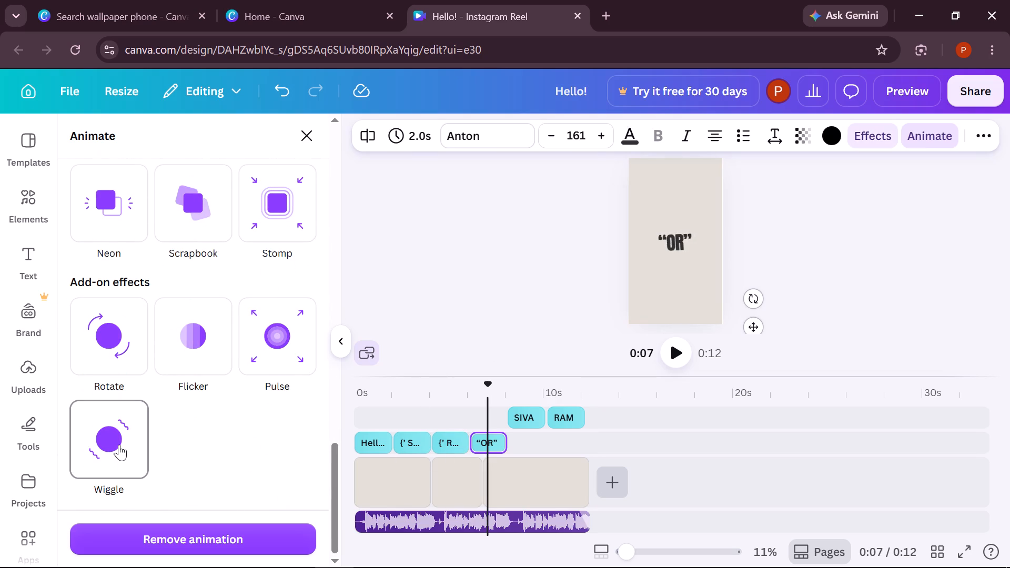
{"action": "left_click", "coordinate": [119, 444]}
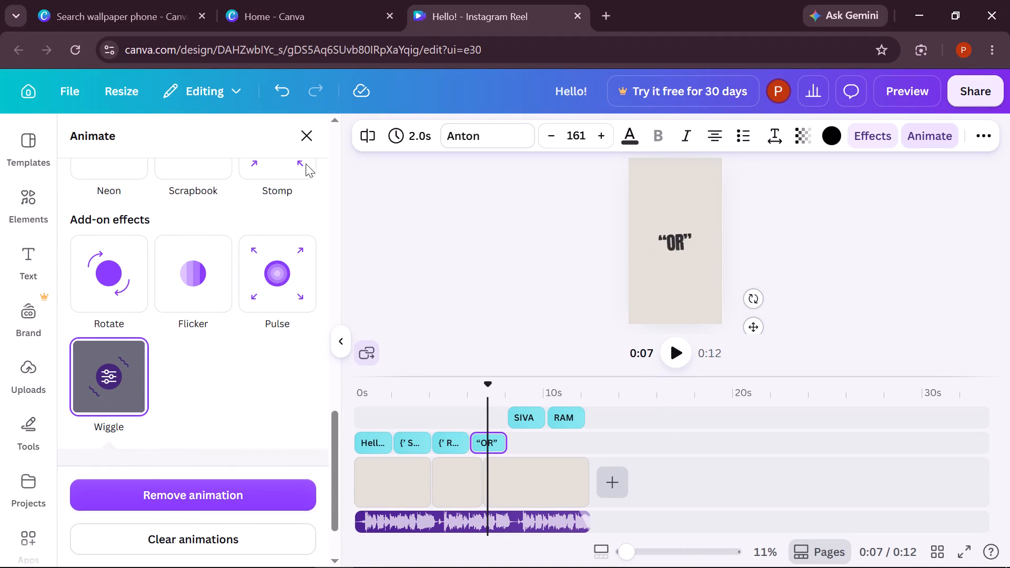
Change the font of the "OR" text to the handwriting font Avallon Alt.
{"action": "left_click", "coordinate": [491, 140]}
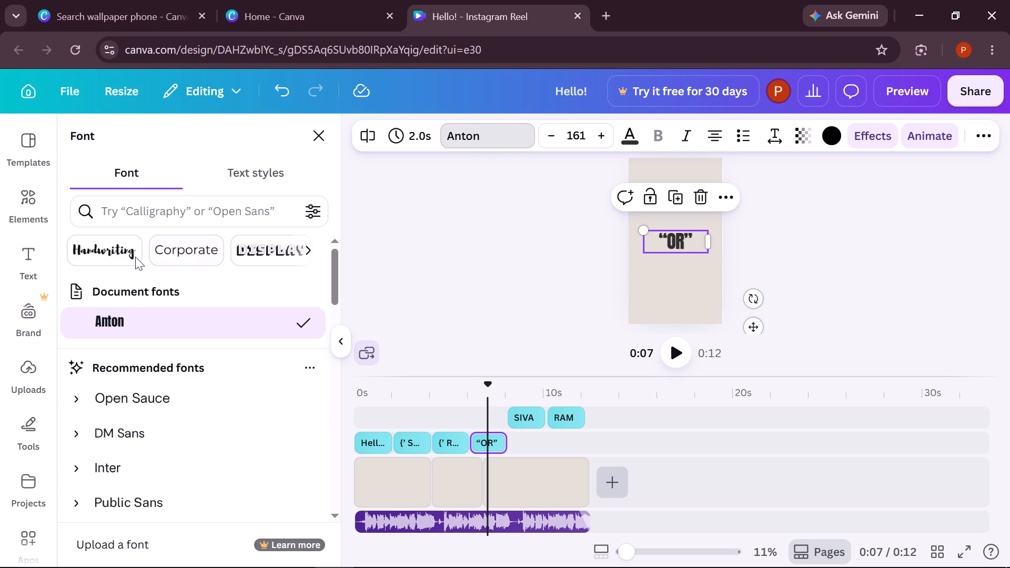
{"action": "left_click", "coordinate": [121, 258]}
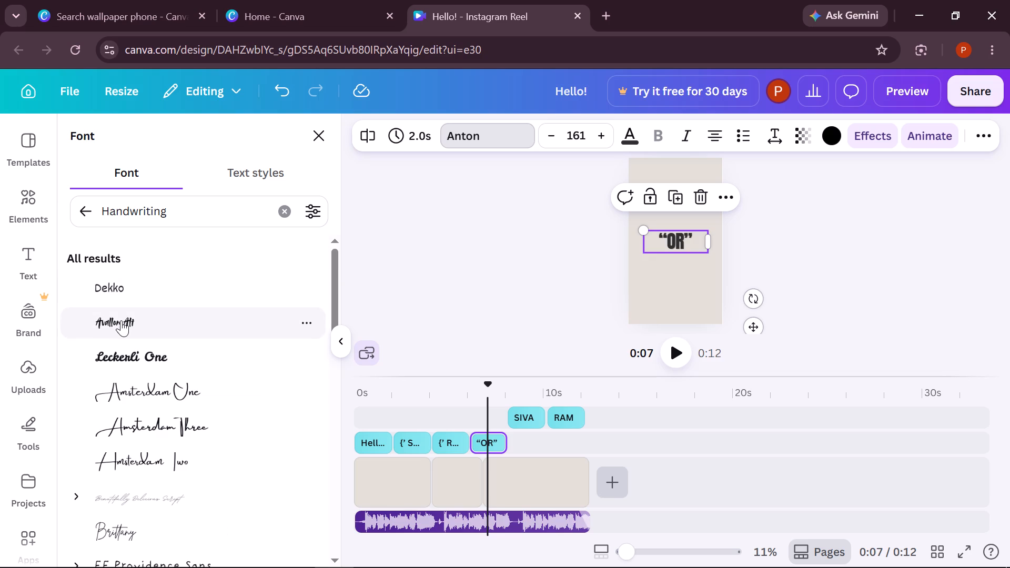
{"action": "left_click", "coordinate": [121, 320]}
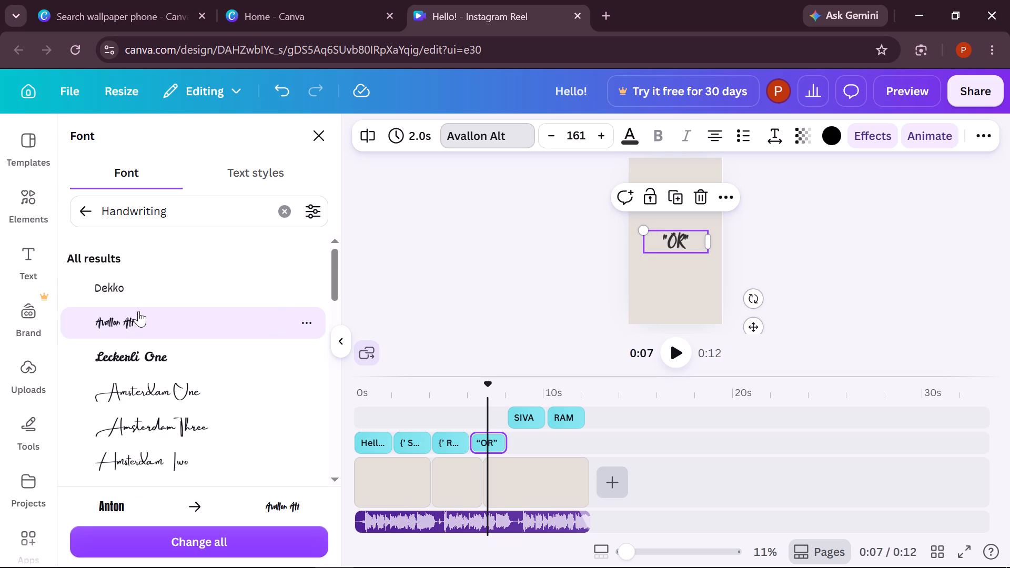
Check the SIVA and final RAM clips and play back the reel to review the text changes.
{"action": "left_click", "coordinate": [529, 421]}
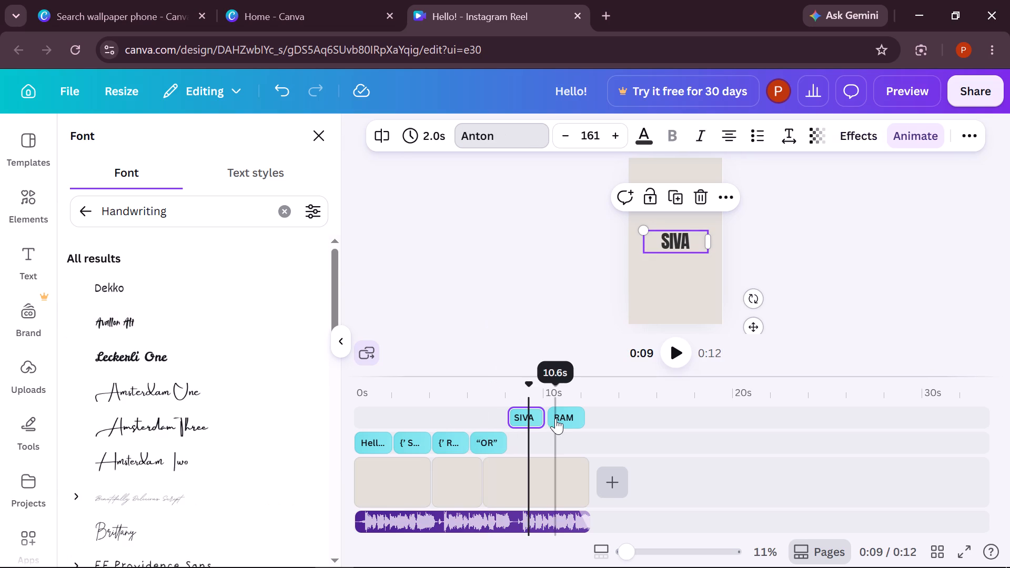
{"action": "left_click", "coordinate": [555, 418]}
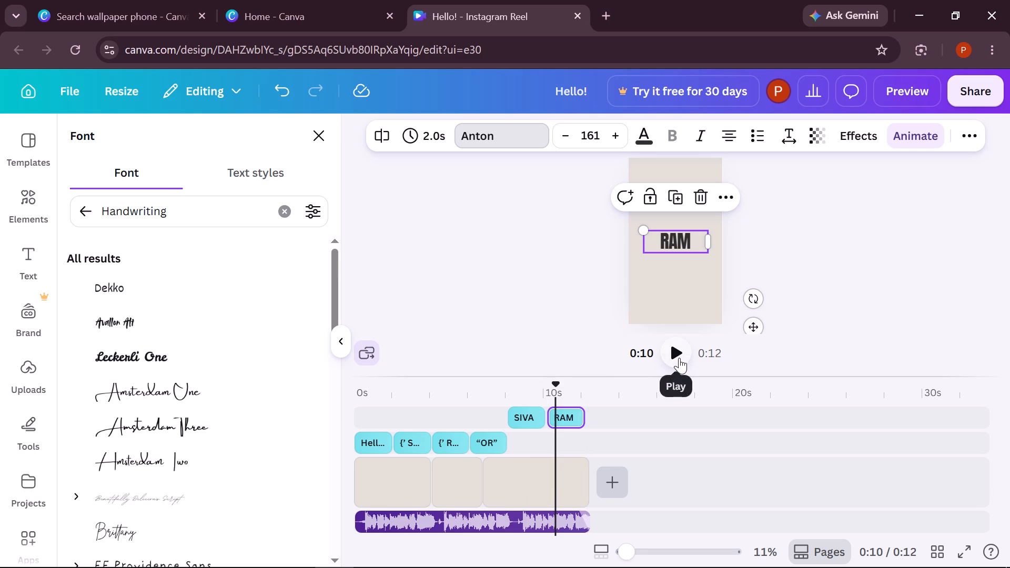
{"action": "left_click", "coordinate": [679, 358]}
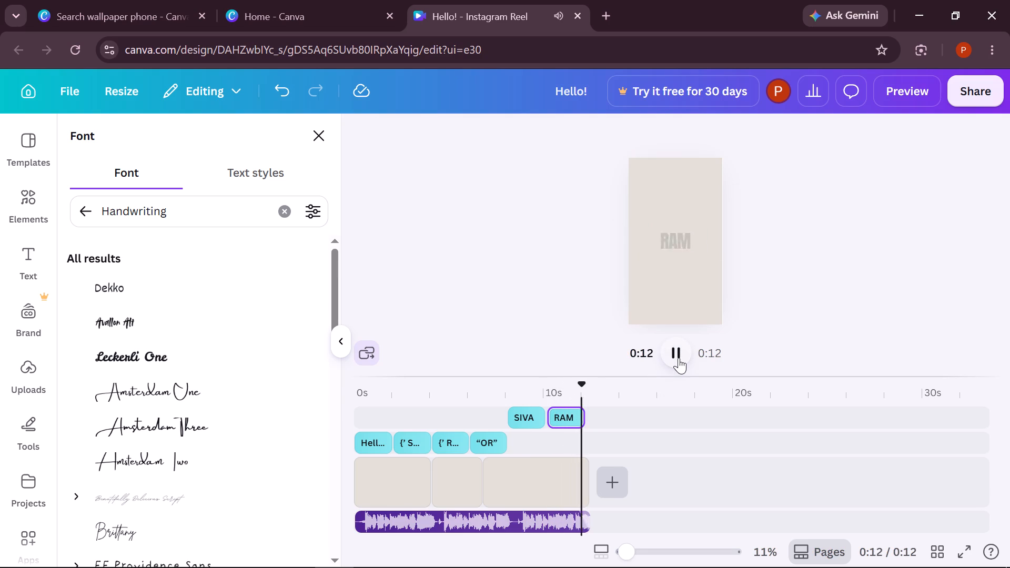
{"action": "left_click", "coordinate": [679, 358]}
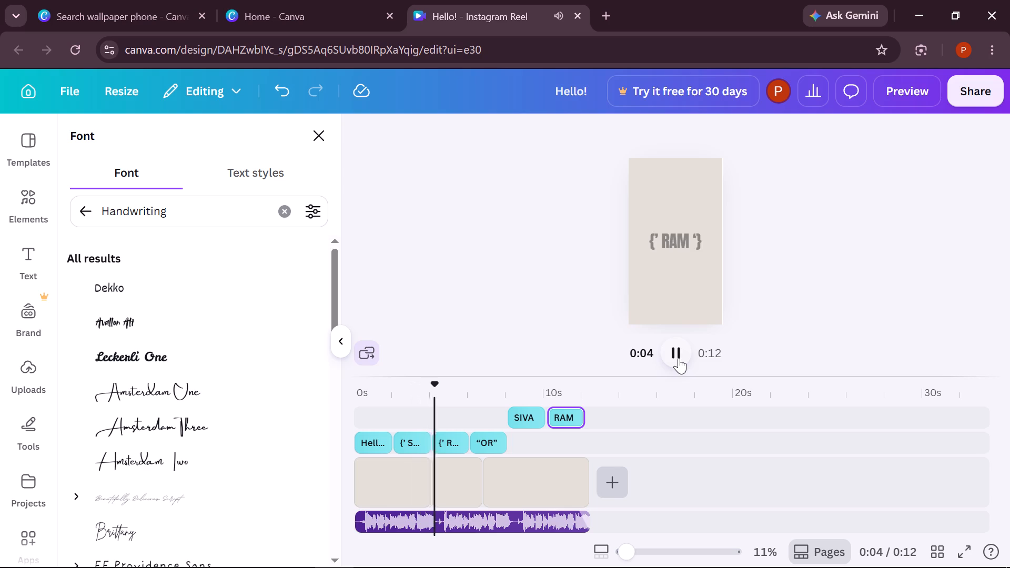
Set the design's sharing access to anyone with the link and copy the share link.
{"action": "left_click", "coordinate": [969, 86]}
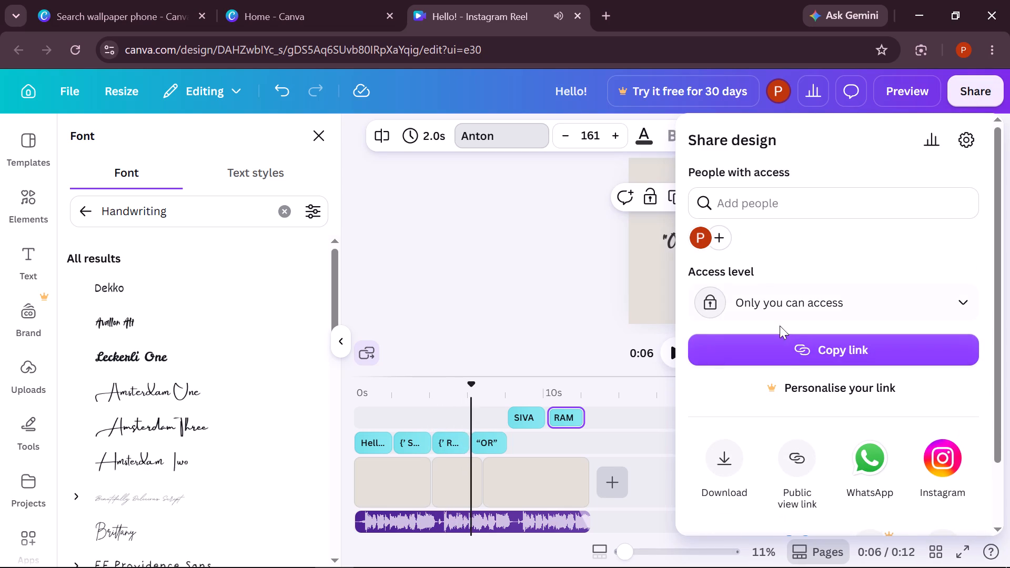
{"action": "left_click", "coordinate": [962, 295]}
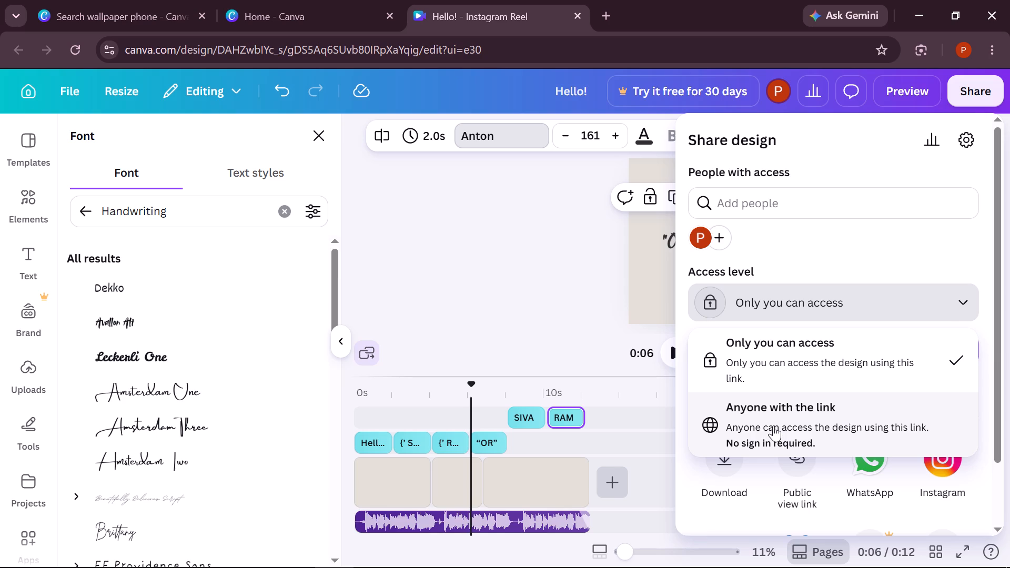
{"action": "left_click", "coordinate": [773, 425]}
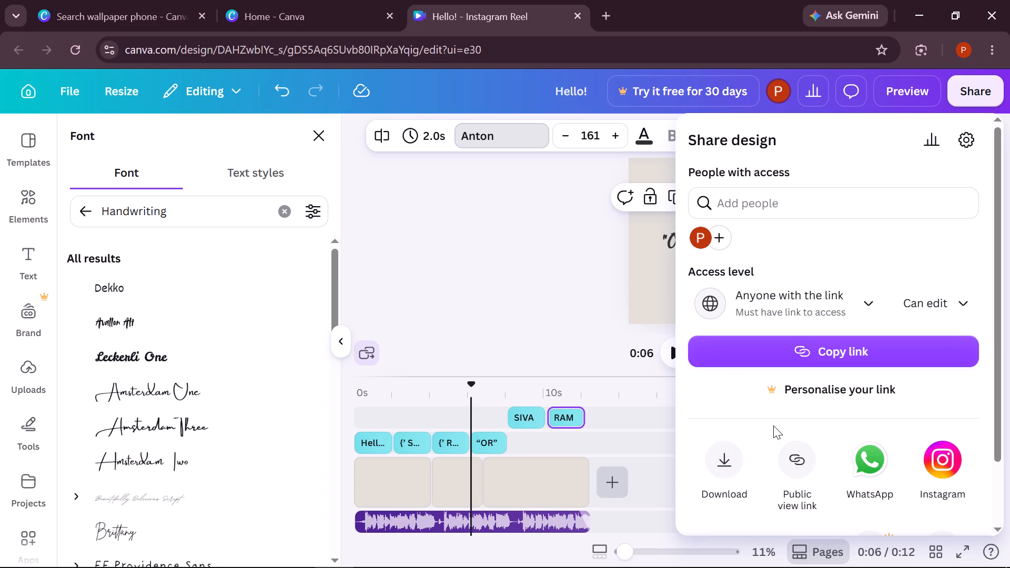
{"action": "left_click", "coordinate": [802, 355]}
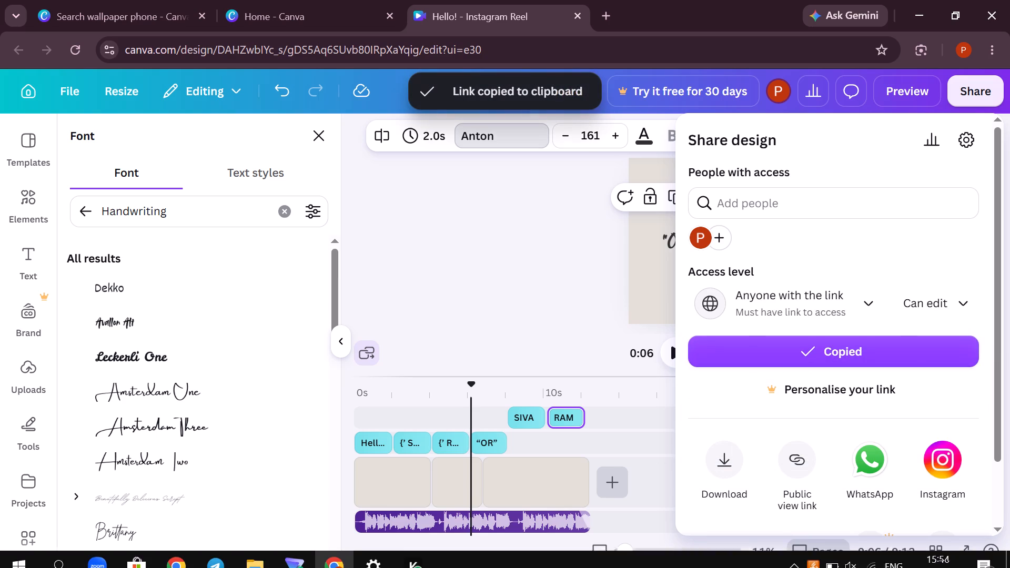
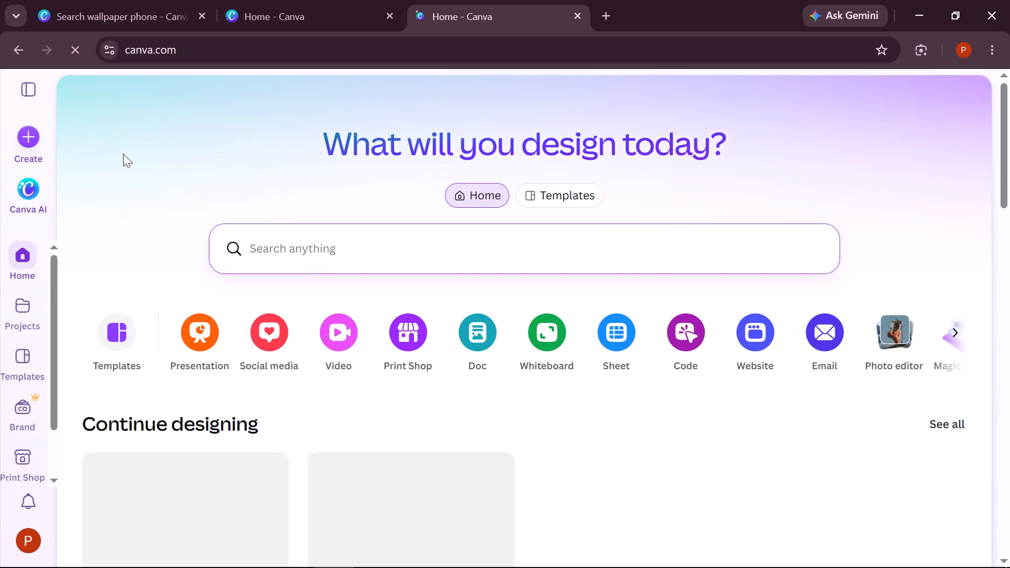
Reopen the Hello! Instagram Reel from the recent designs and play it back to check the saved result.
{"action": "scroll", "coordinate": [185, 175], "scroll_direction": "down", "scroll_amount": 2}
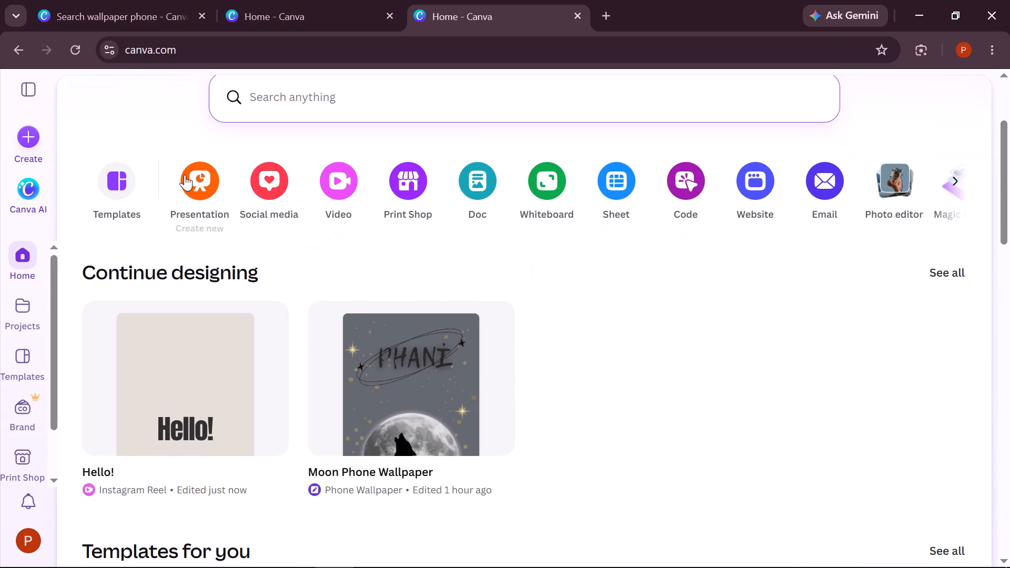
{"action": "left_click", "coordinate": [224, 402]}
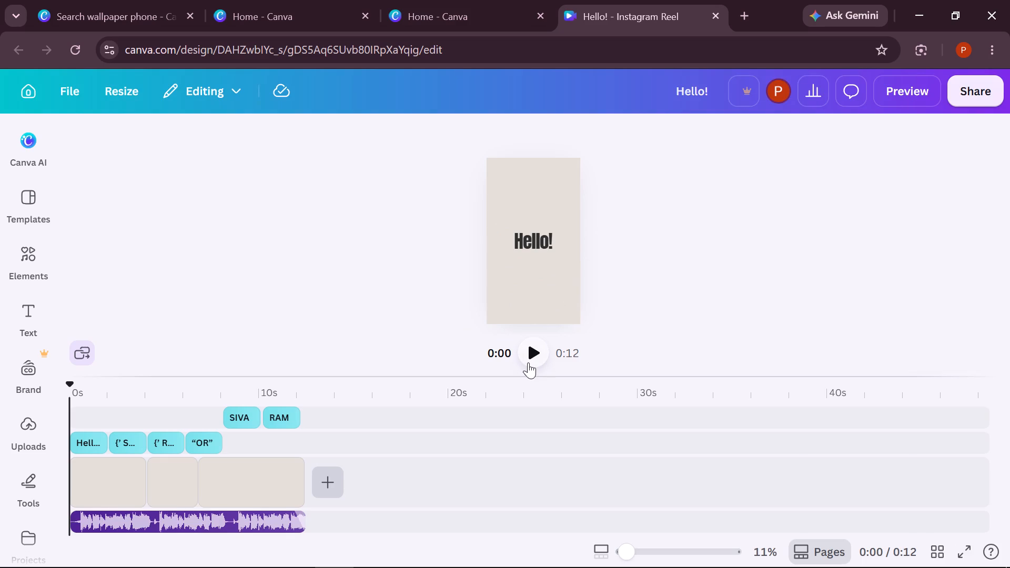
{"action": "left_click", "coordinate": [529, 361]}
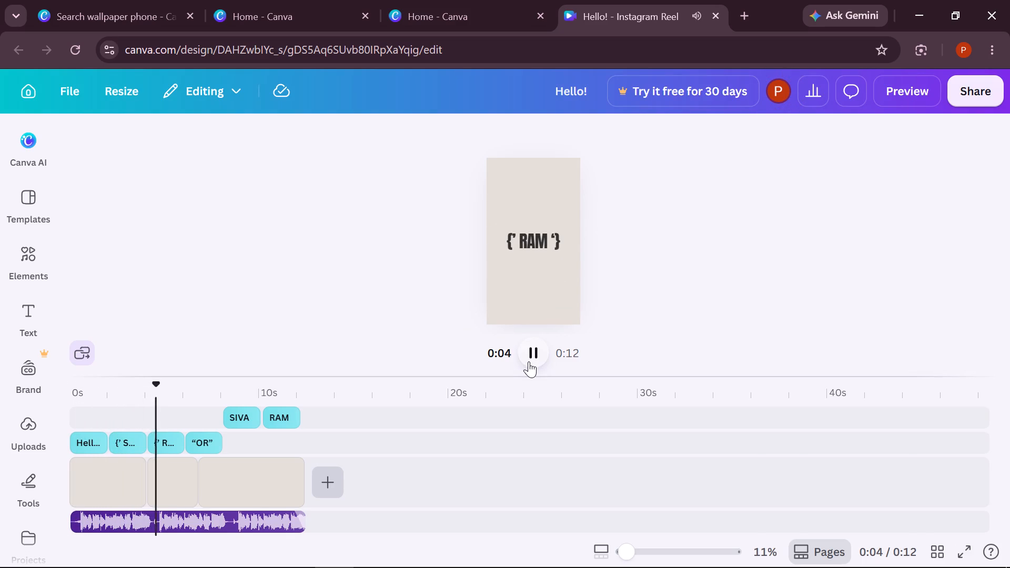
Dismiss the Create a design window on the earlier home page and close the Hello! reel's browser tab.
{"action": "left_click", "coordinate": [286, 0]}
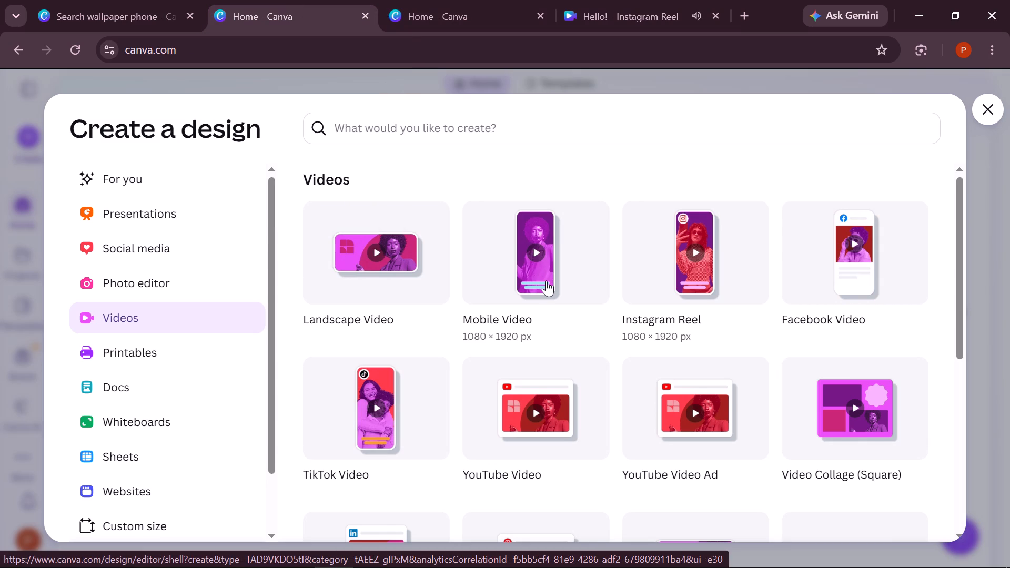
{"action": "left_click", "coordinate": [985, 102]}
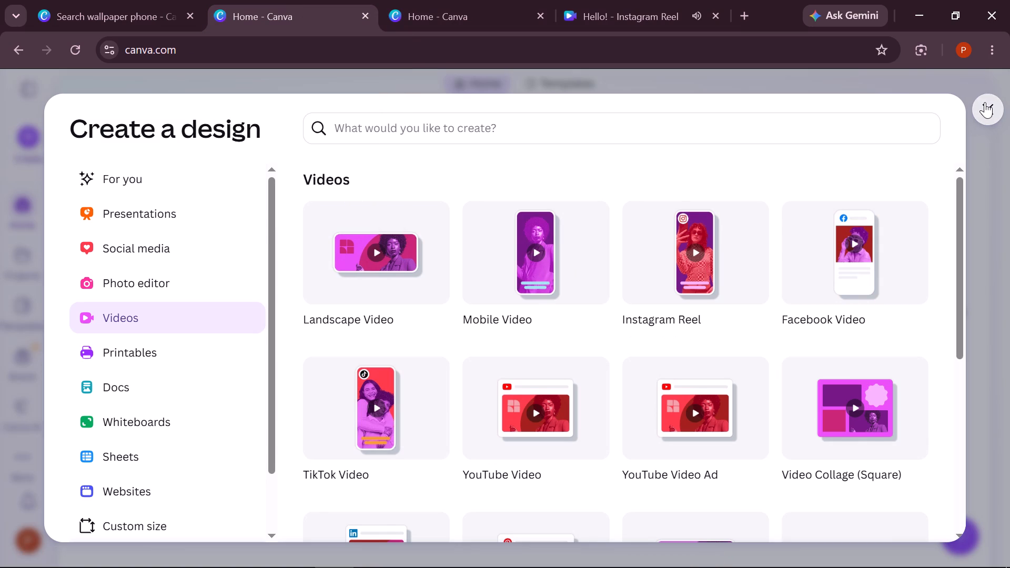
{"action": "left_click", "coordinate": [712, 14]}
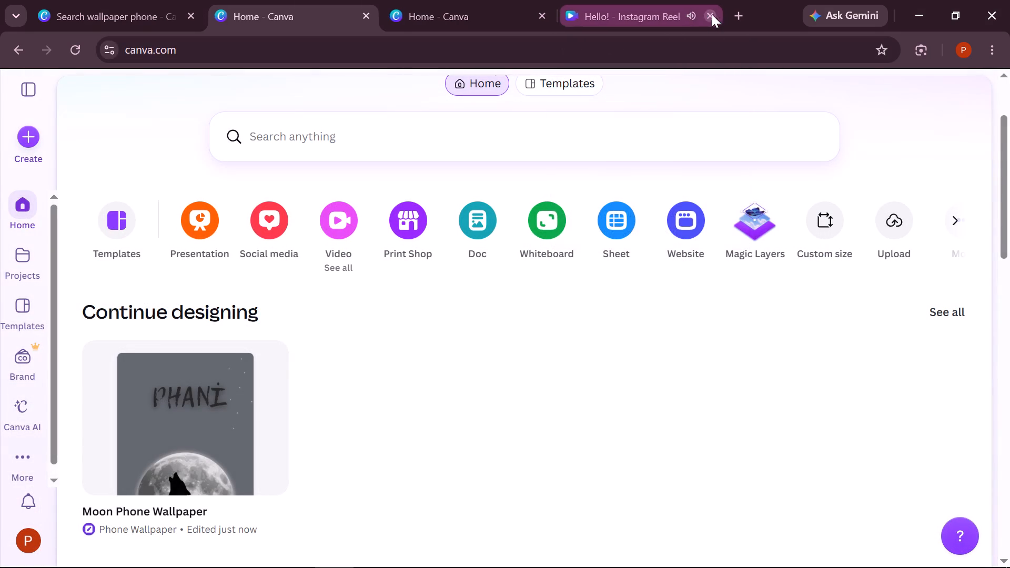
Reload the home page to refresh its list of recent designs.
{"action": "scroll", "coordinate": [282, 340], "scroll_direction": "down", "scroll_amount": 1}
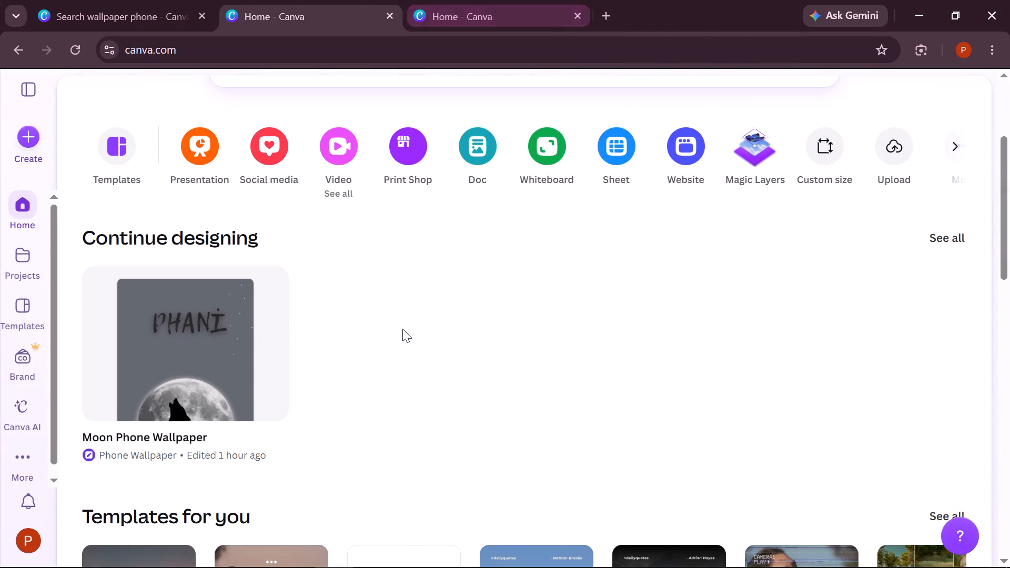
{"action": "scroll", "coordinate": [402, 329], "scroll_direction": "down", "scroll_amount": 2}
{"action": "scroll", "coordinate": [402, 329], "scroll_direction": "up", "scroll_amount": 4}
{"action": "left_click", "coordinate": [77, 44]}
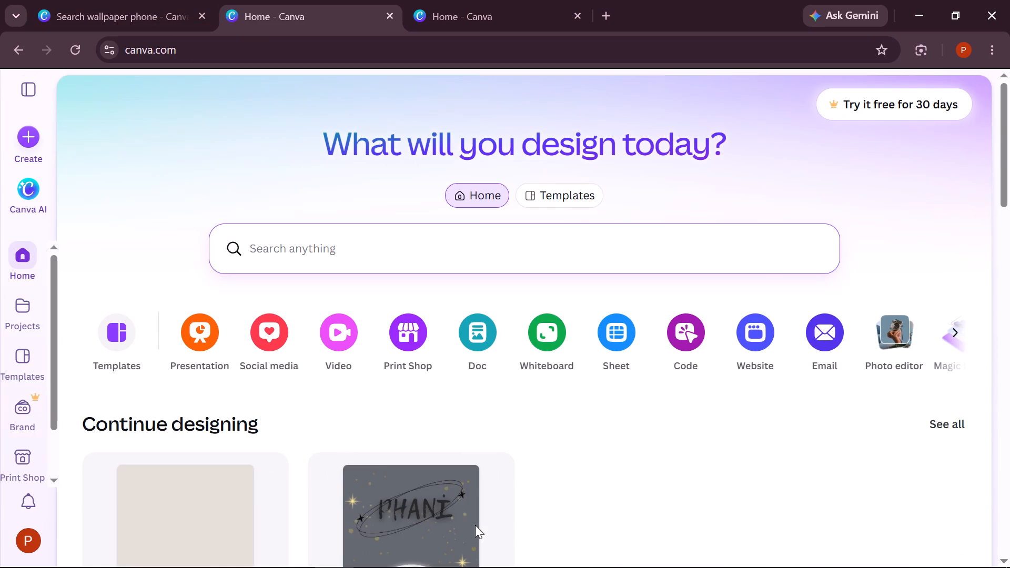
{"action": "scroll", "coordinate": [475, 525], "scroll_direction": "down", "scroll_amount": 6}
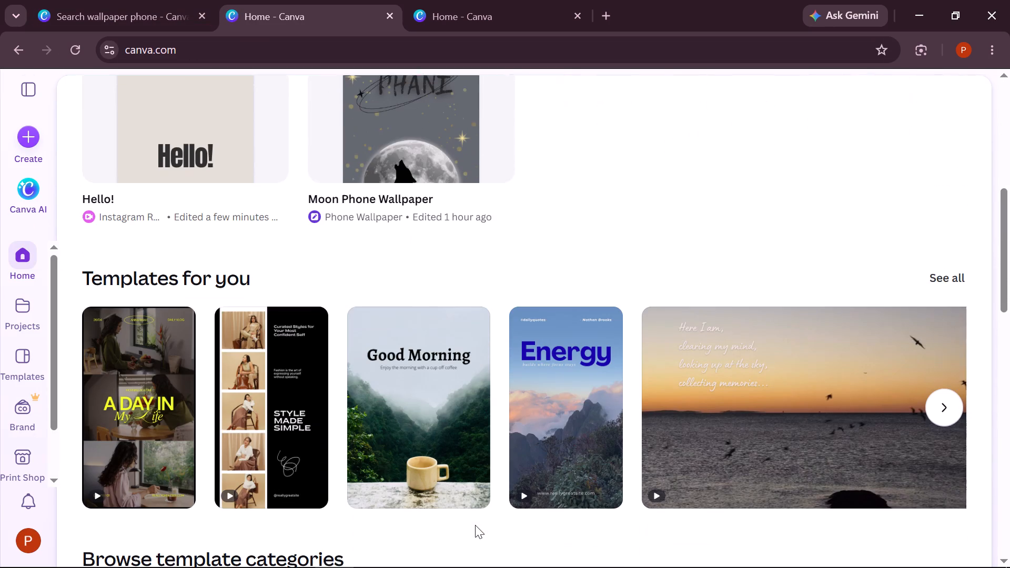
{"action": "scroll", "coordinate": [475, 525], "scroll_direction": "down", "scroll_amount": 1}
{"action": "scroll", "coordinate": [404, 404], "scroll_direction": "up", "scroll_amount": 3}
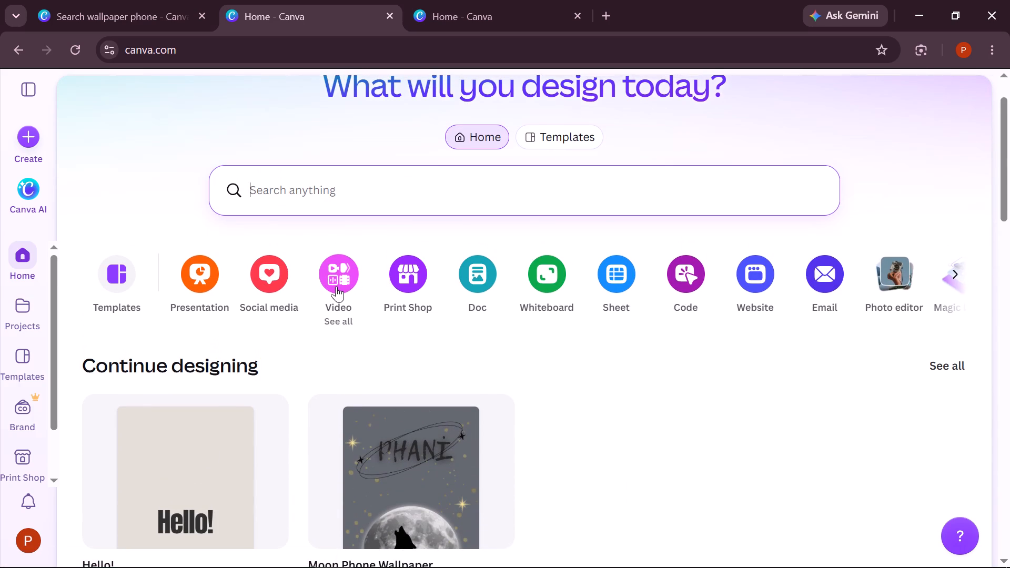